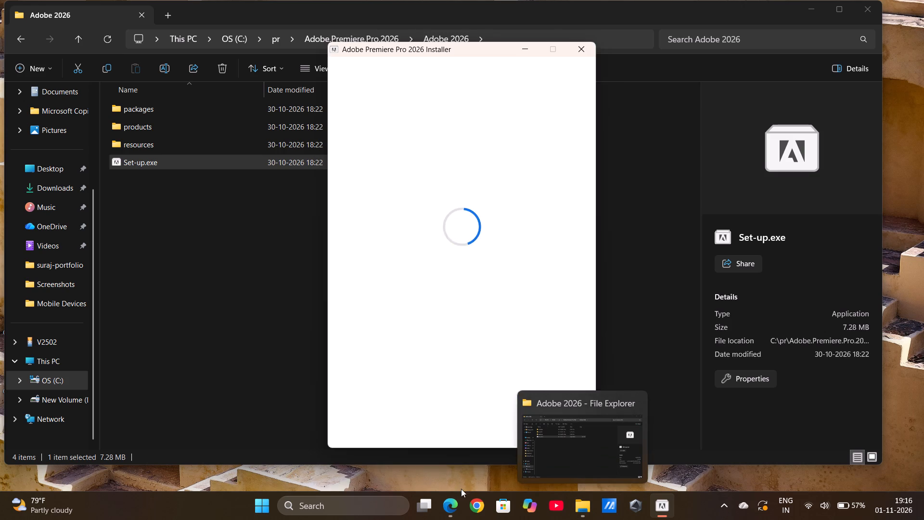
Switch to Microsoft Edge and open Lecture 7, Editing Full Reel Part-1, from the PWThor video editing batch.
click(440, 423)
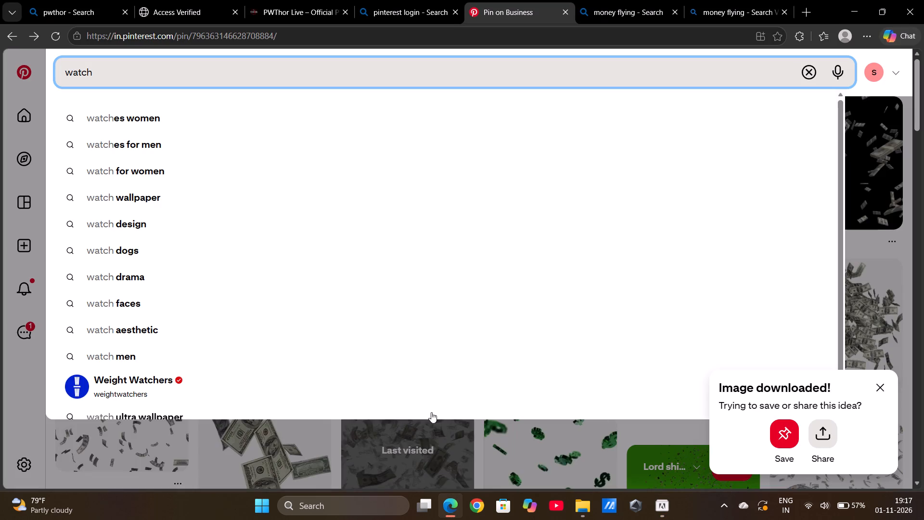
click(322, 16)
scroll(321, 305, down, 3)
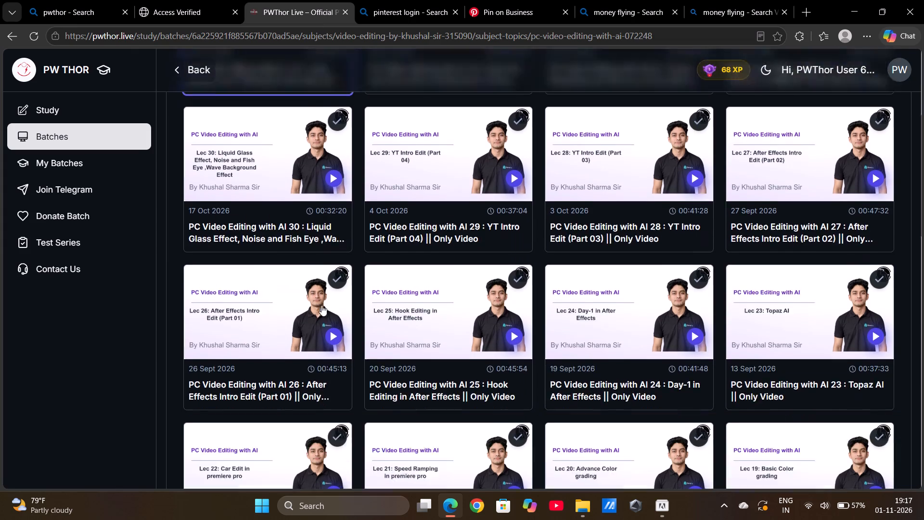
scroll(321, 305, down, 4)
scroll(544, 294, up, 3)
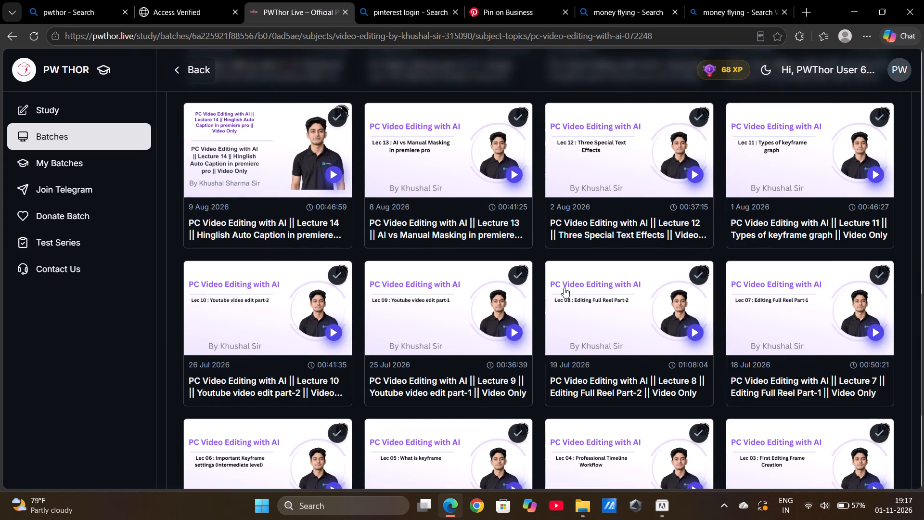
scroll(666, 295, down, 3)
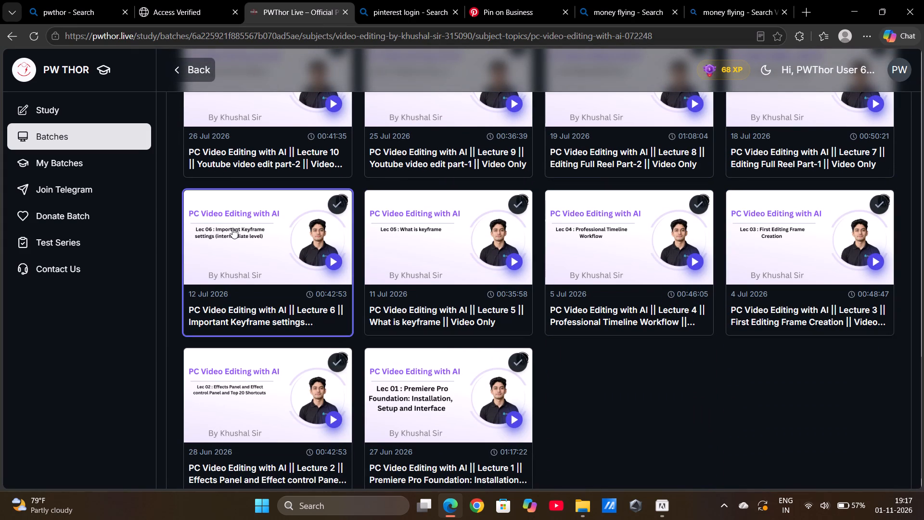
scroll(287, 255, up, 1)
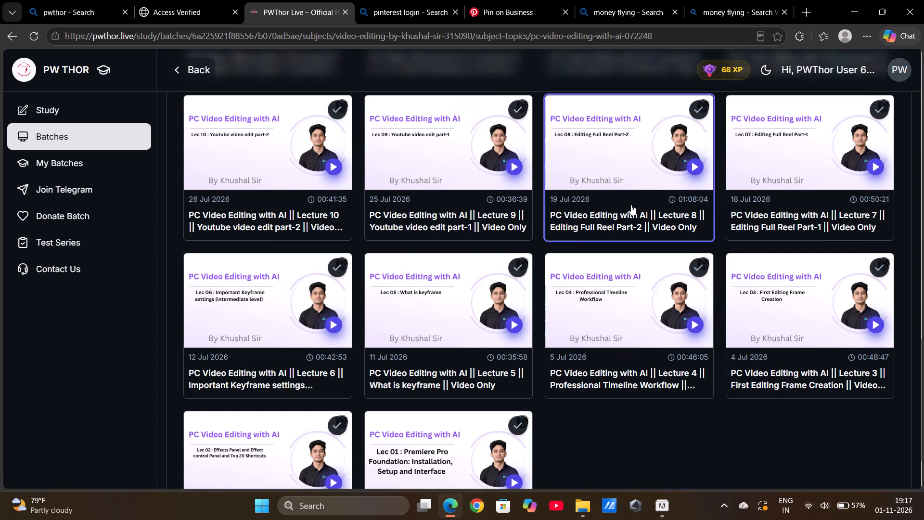
click(810, 166)
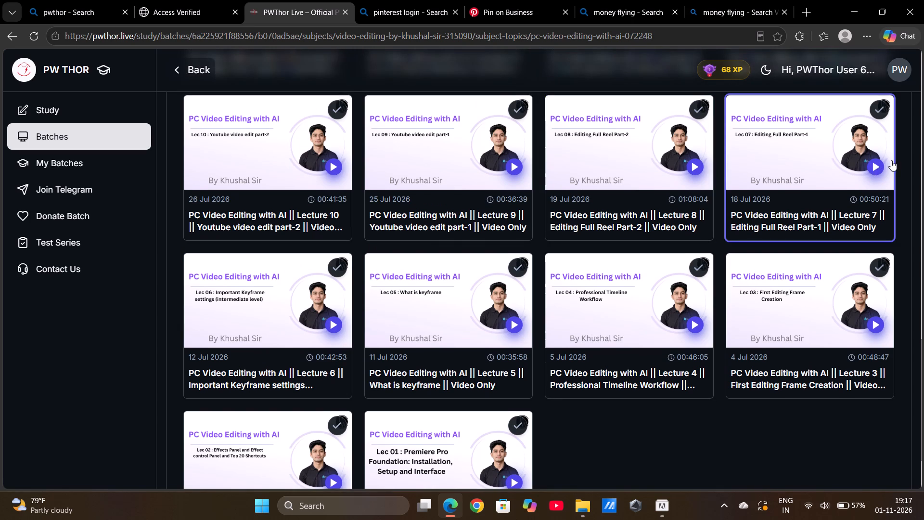
click(871, 166)
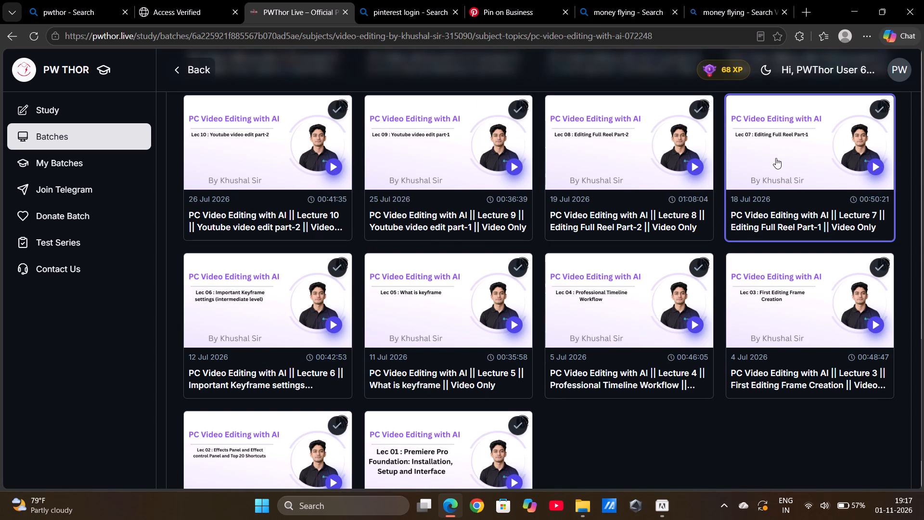
double_click(776, 158)
double_click(810, 158)
double_click(874, 167)
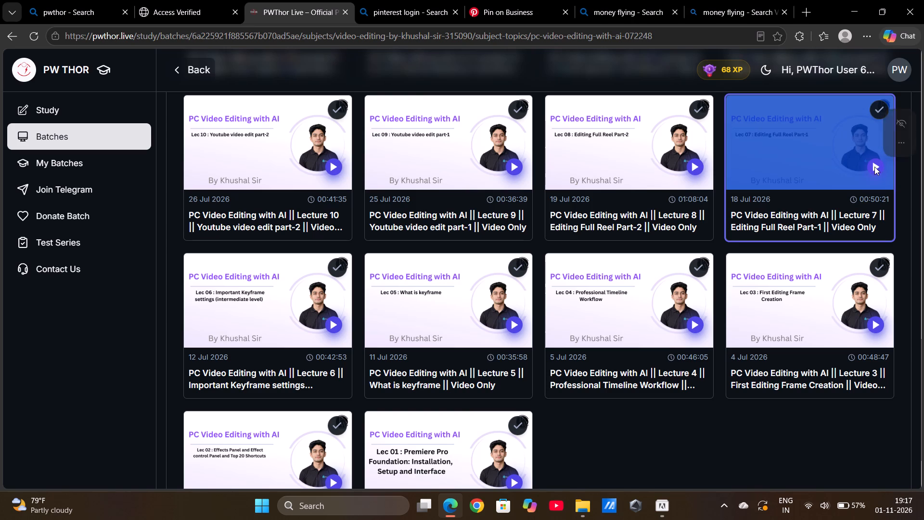
double_click(808, 158)
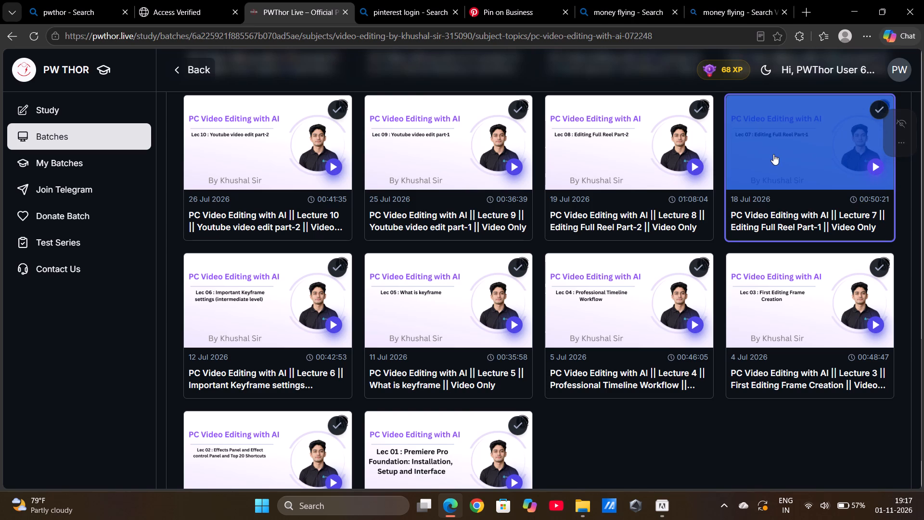
click(773, 154)
click(781, 266)
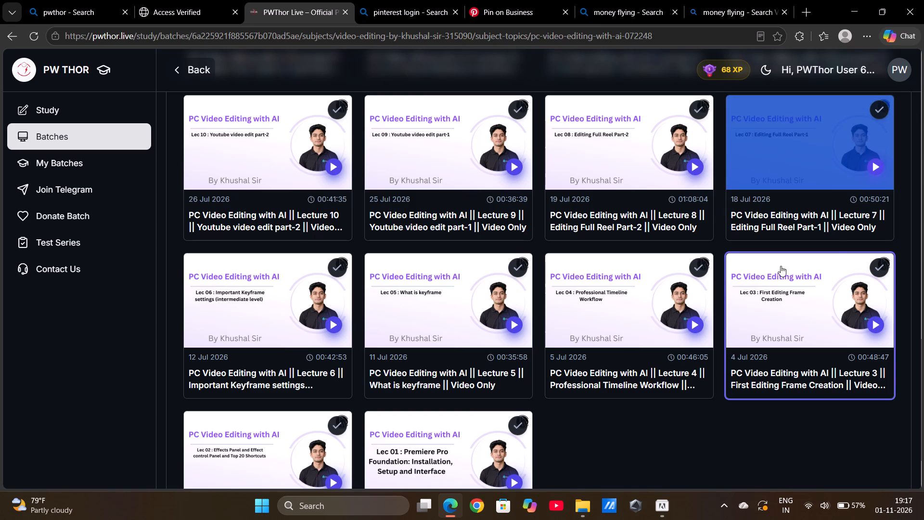
click(794, 160)
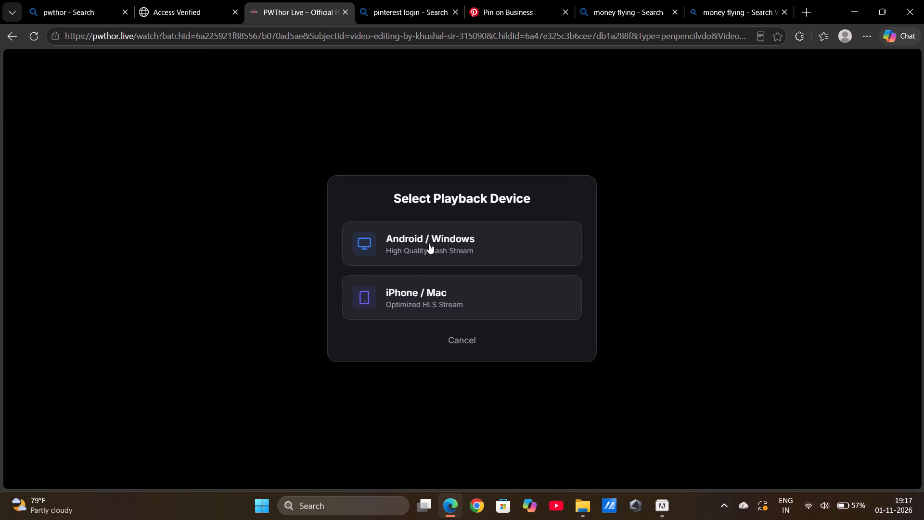
Choose the iPhone / Mac stream as the playback device and start the lecture video.
click(401, 301)
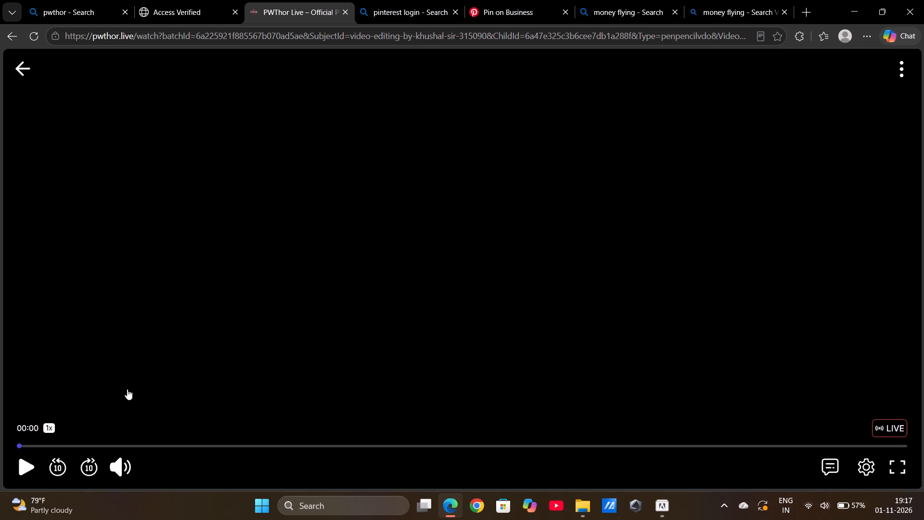
click(23, 468)
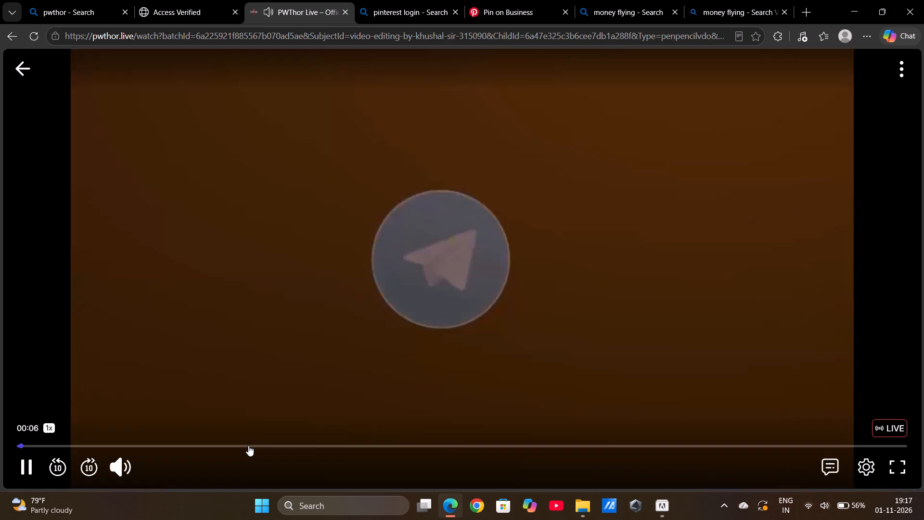
Skip ahead through the lecture to the part at about 15:53 where the instructor sets up a new project.
click(254, 446)
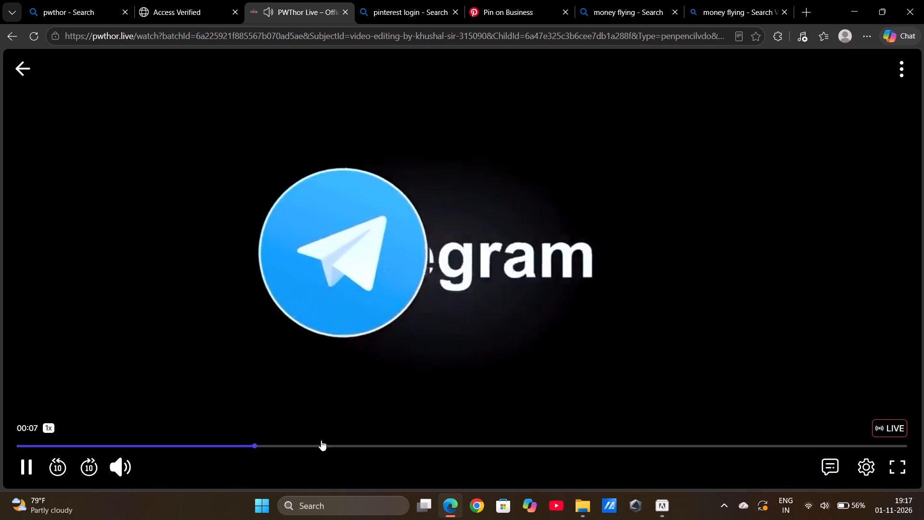
click(286, 441)
click(276, 446)
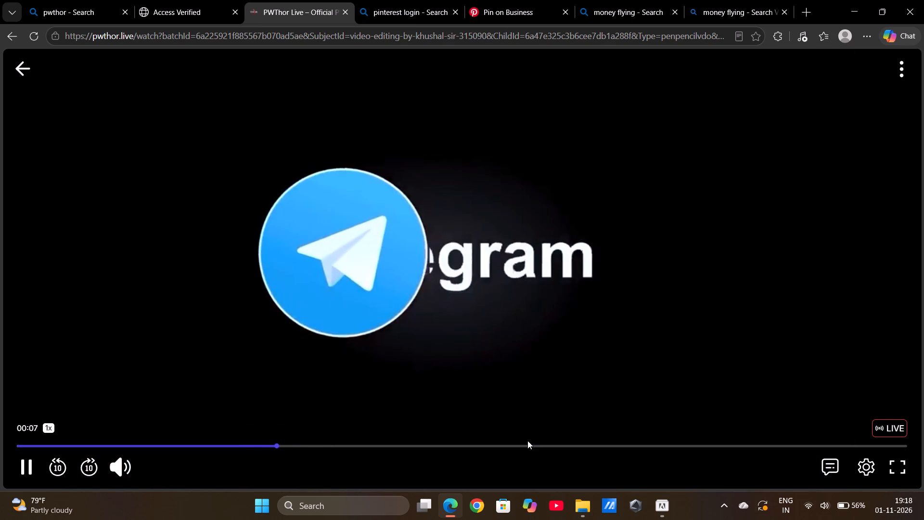
click(420, 253)
click(420, 253)
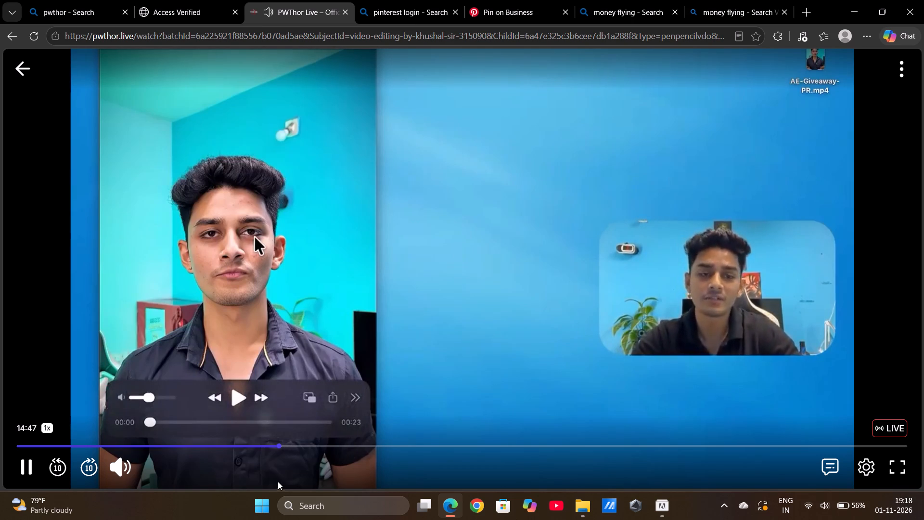
click(283, 447)
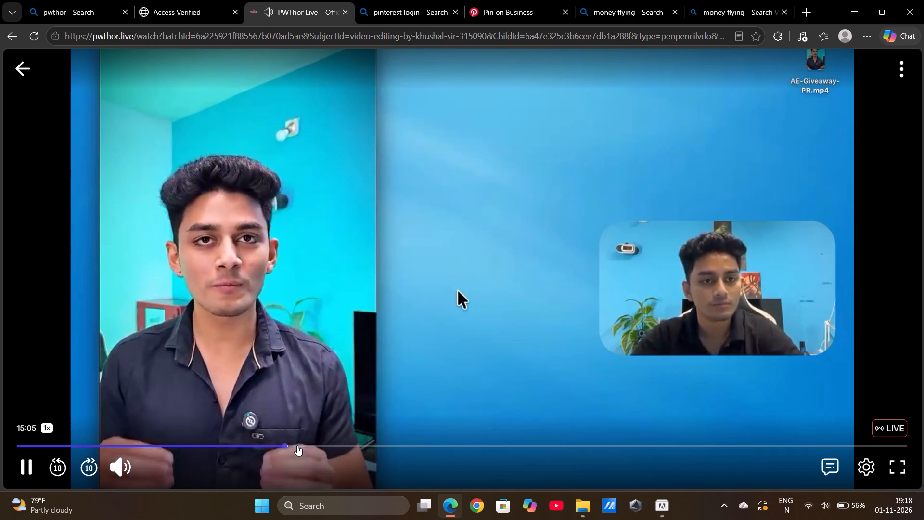
click(297, 445)
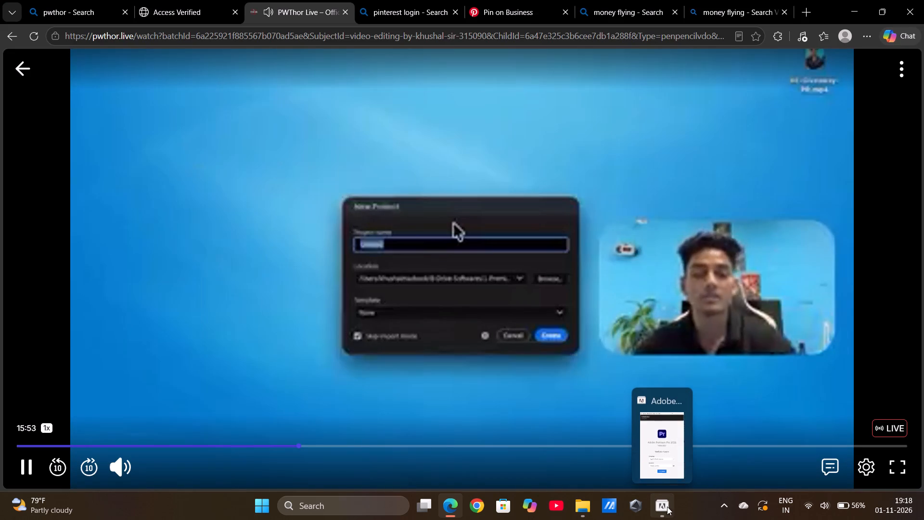
Switch to the Adobe Premiere Pro 2026 installer and set the installation location to the pr folder on OS (C:).
click(657, 445)
click(514, 363)
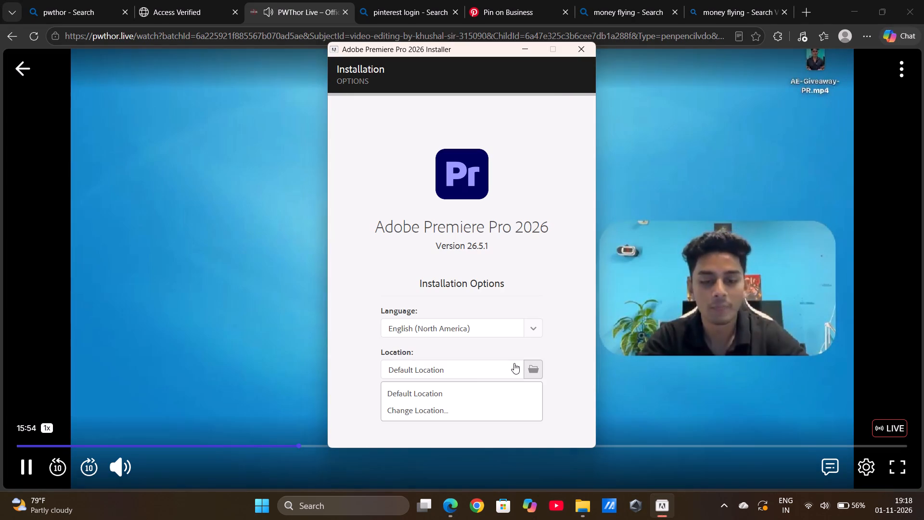
click(448, 410)
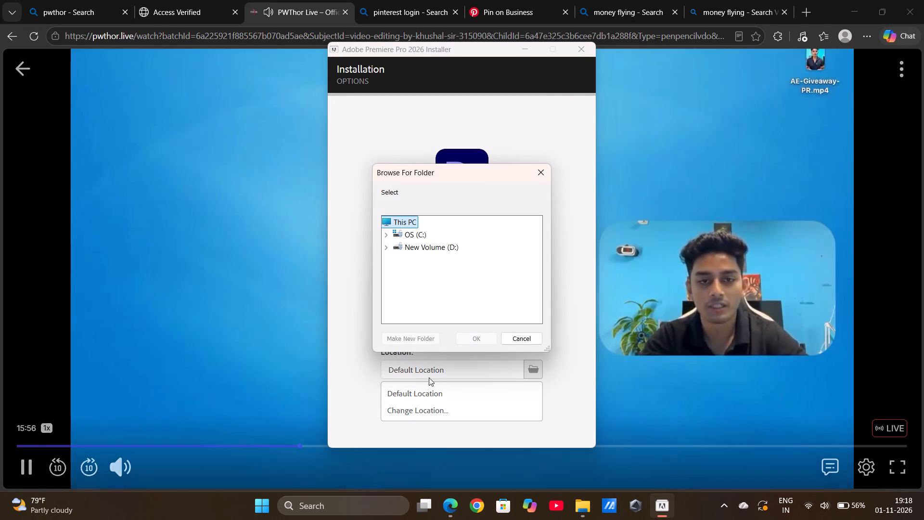
click(422, 236)
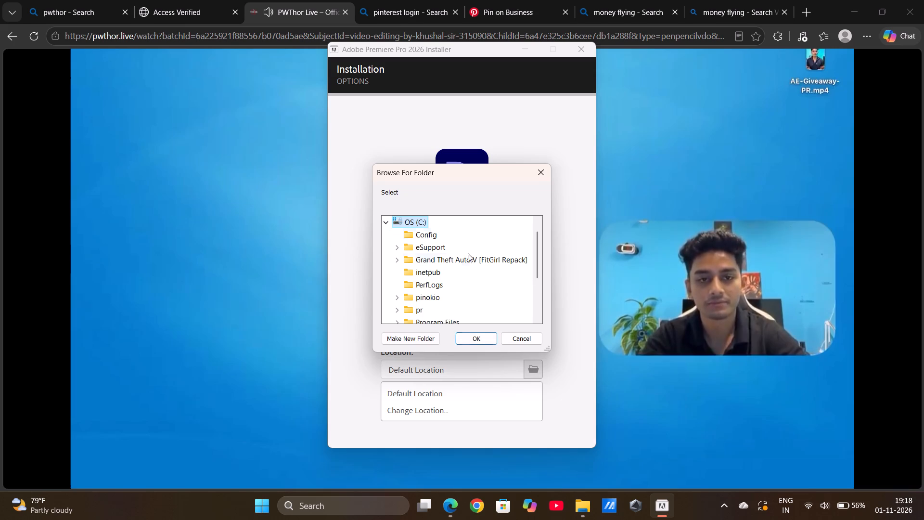
scroll(421, 299, down, 1)
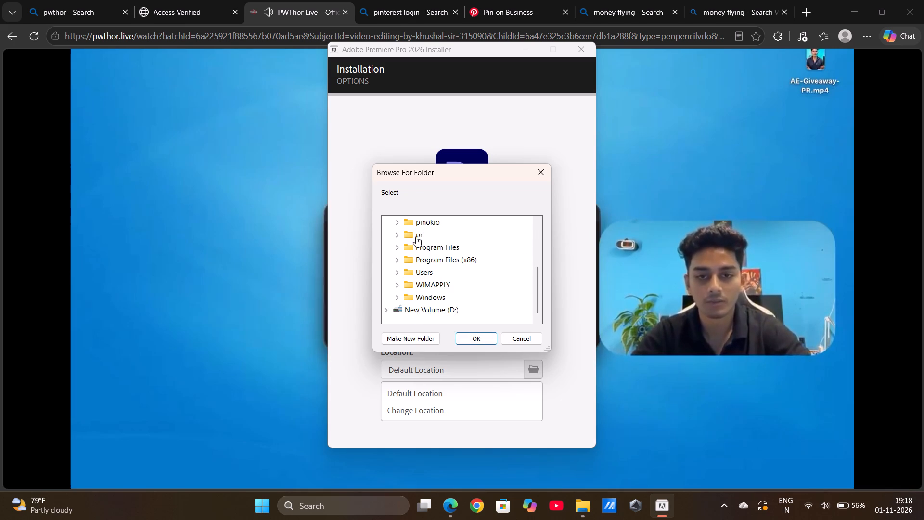
click(413, 237)
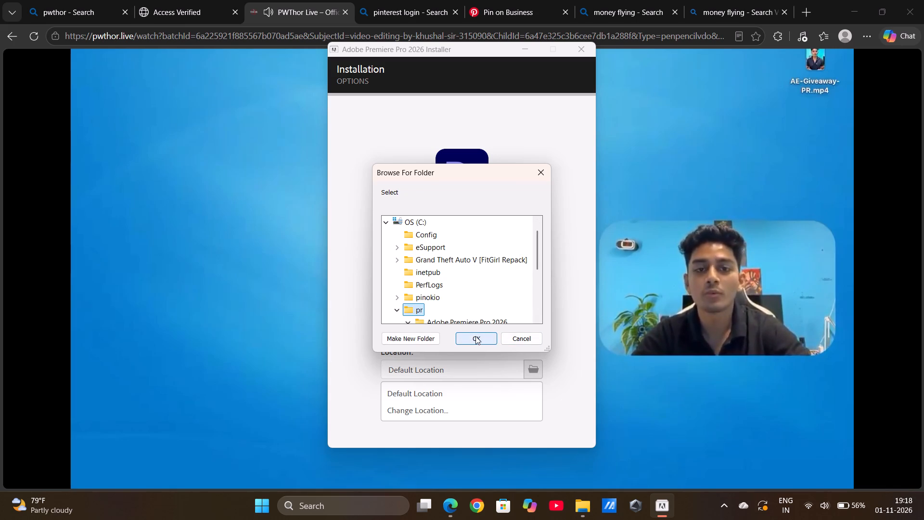
click(475, 336)
Start the Premiere Pro 2026 installation and minimize the installer window to return to the lecture.
click(459, 405)
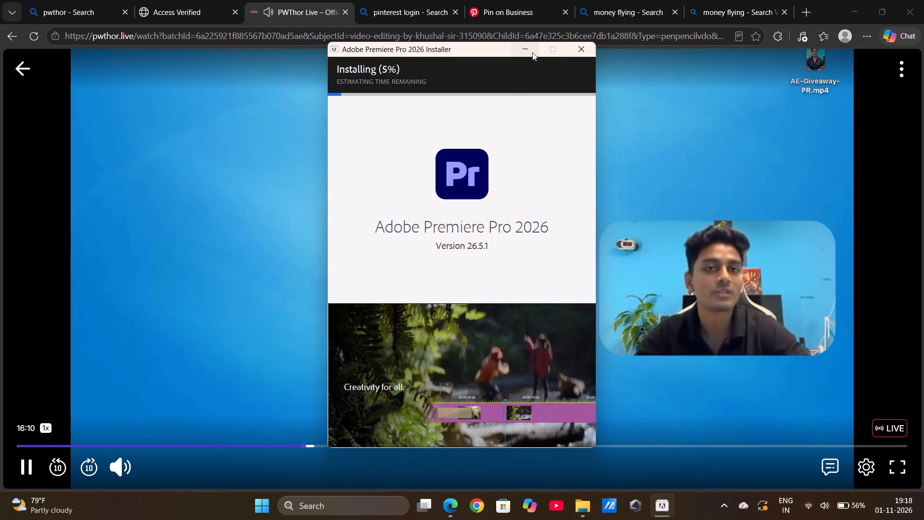
click(528, 51)
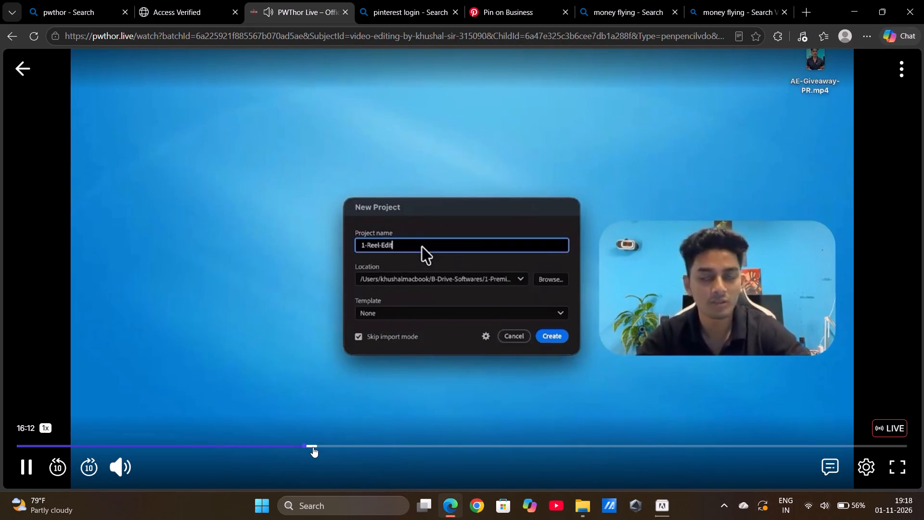
Skip forward in stages through the lecture's sequence settings, timeline and marker sections, to just past 19:51.
click(313, 447)
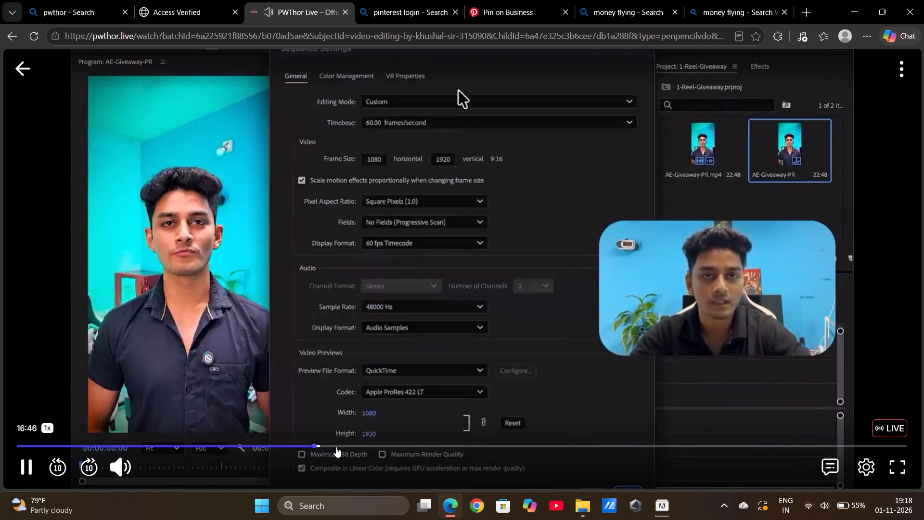
click(336, 447)
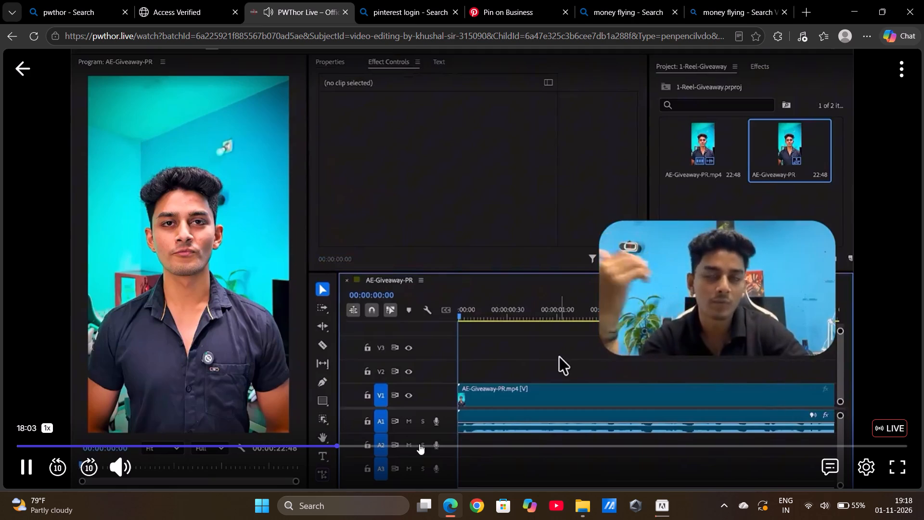
click(359, 446)
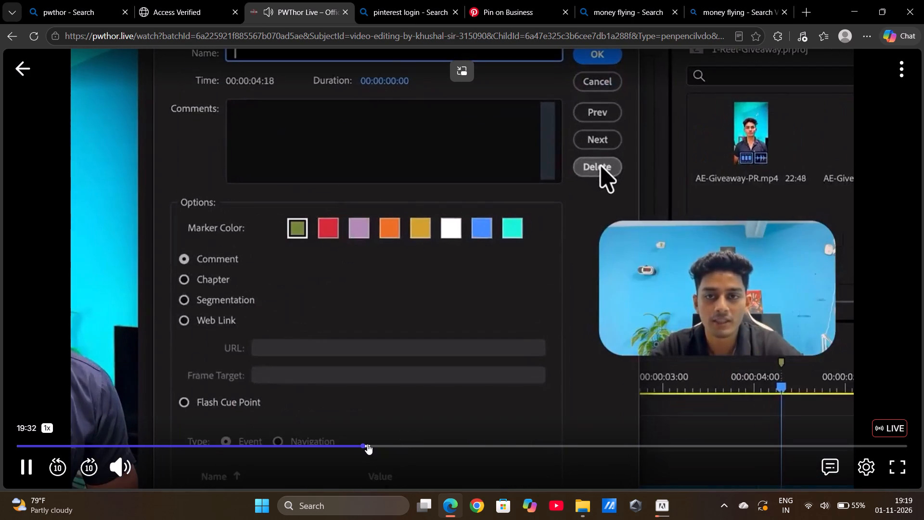
click(367, 444)
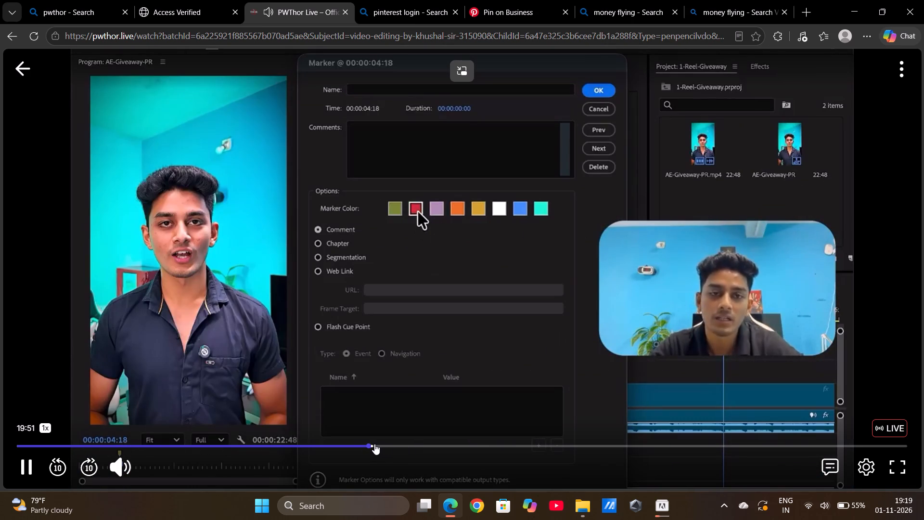
click(373, 444)
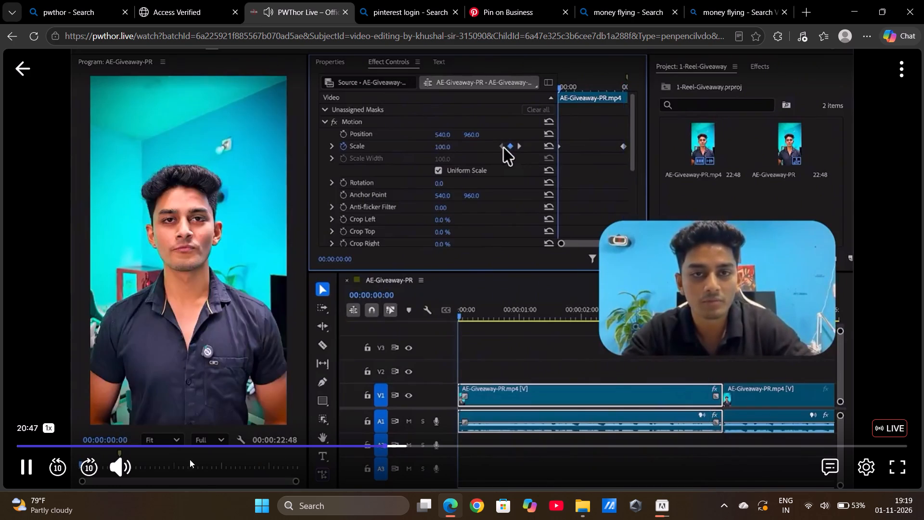
Skip ahead in 10-second jumps through the Position and Scale keyframe demonstration to about 22:30, and pause and resume playback.
click(79, 468)
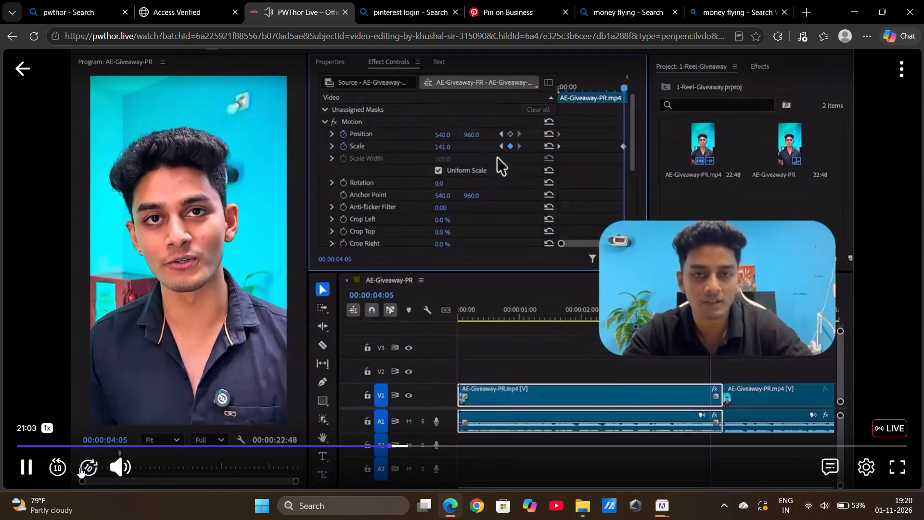
click(79, 468)
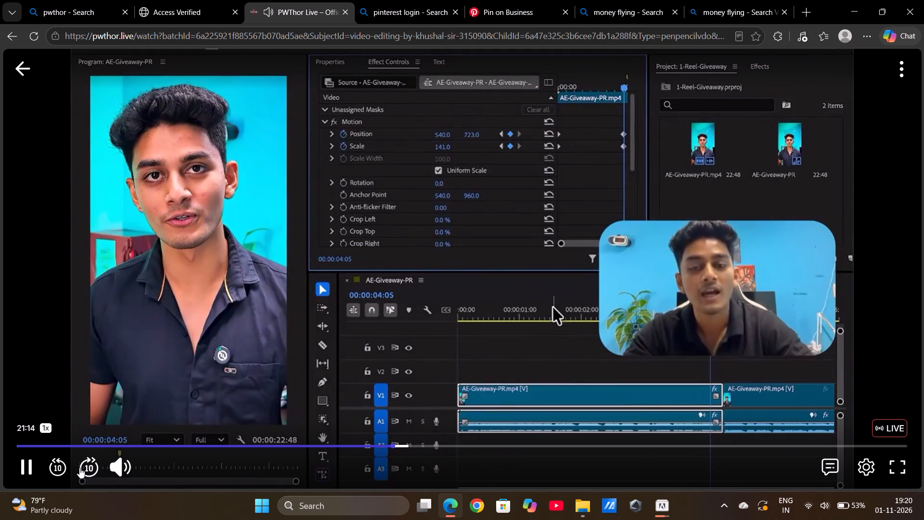
click(79, 468)
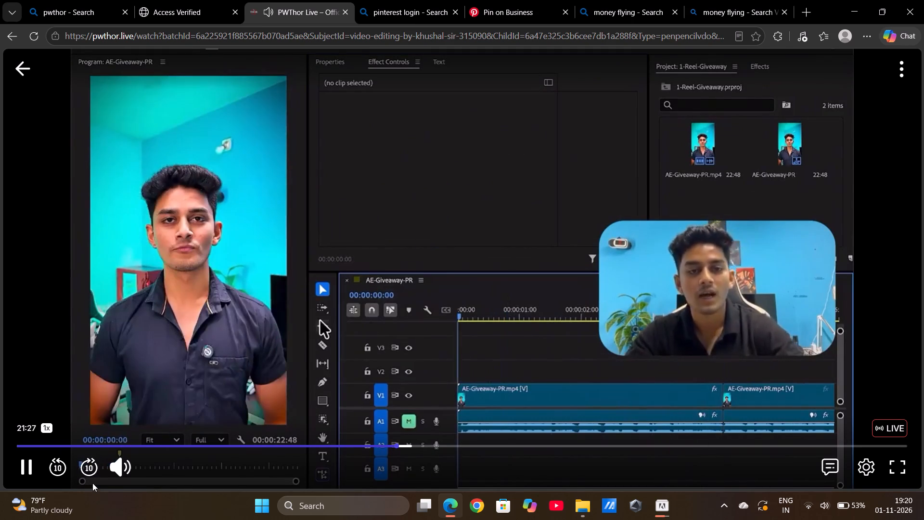
click(88, 462)
click(88, 462)
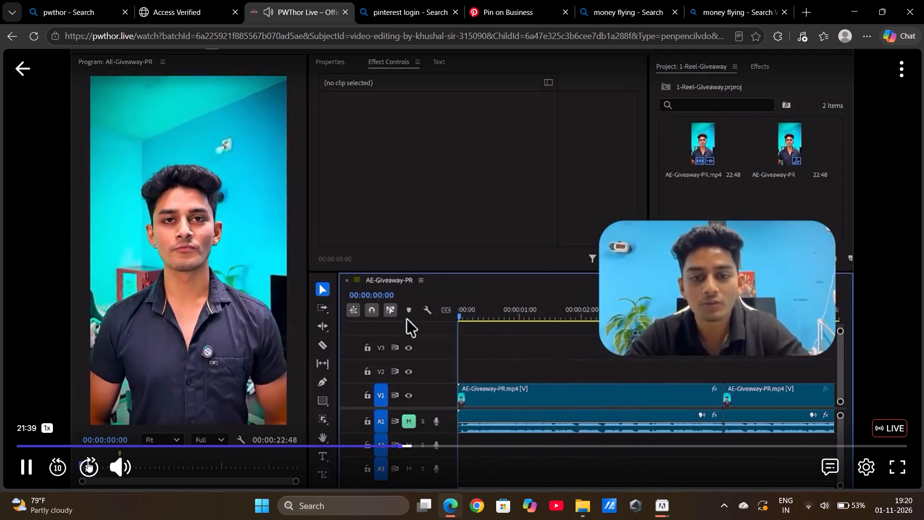
double_click(88, 462)
triple_click(88, 462)
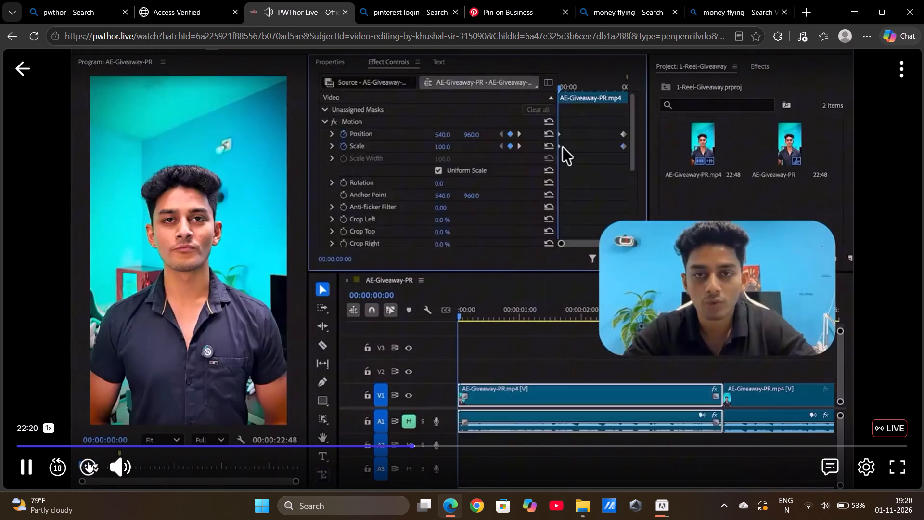
double_click(88, 462)
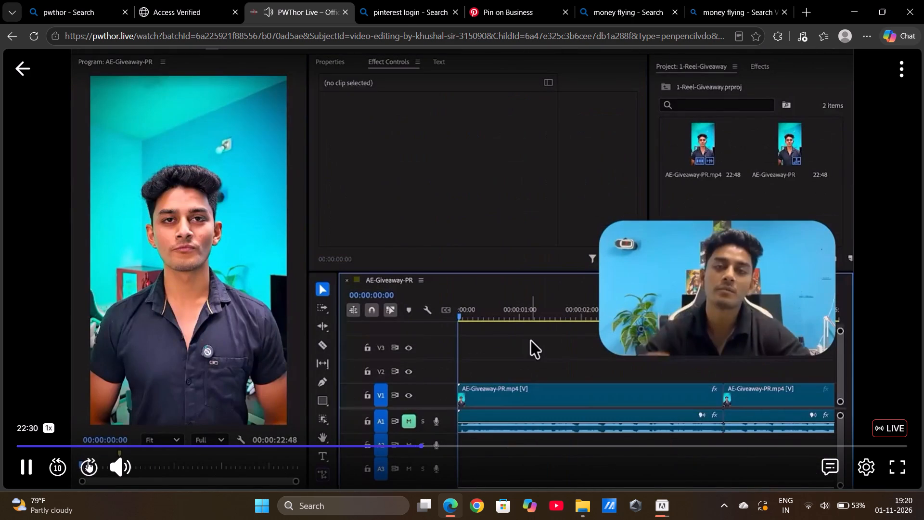
click(25, 460)
click(25, 460)
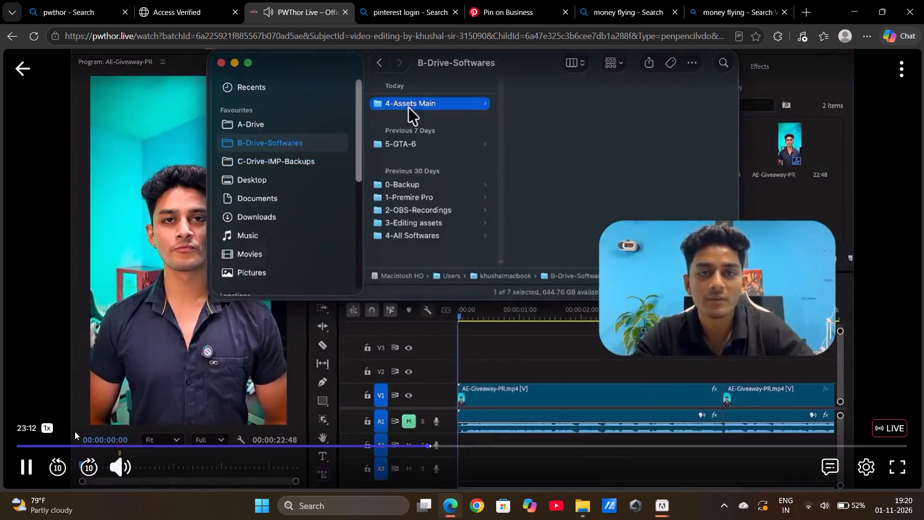
Skip ahead in 10-second jumps through the editing assets folder walkthrough to about 23:40.
click(87, 463)
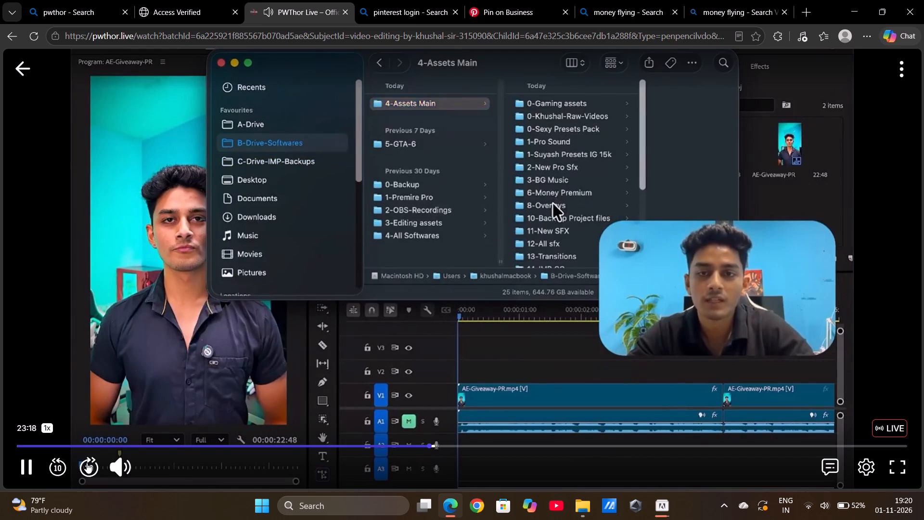
click(87, 463)
click(89, 464)
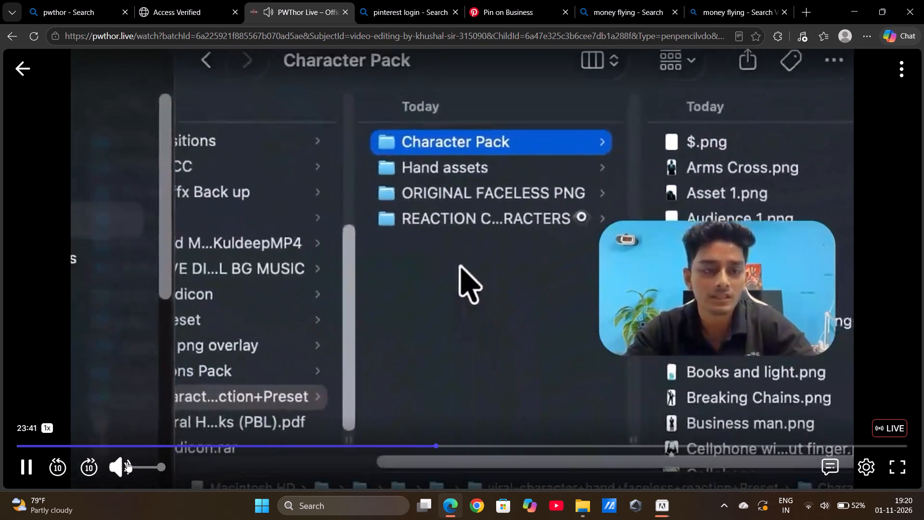
Skip ahead in 10-second jumps through the Money Premium assets section of the lecture, and pause at 24:46.
click(92, 468)
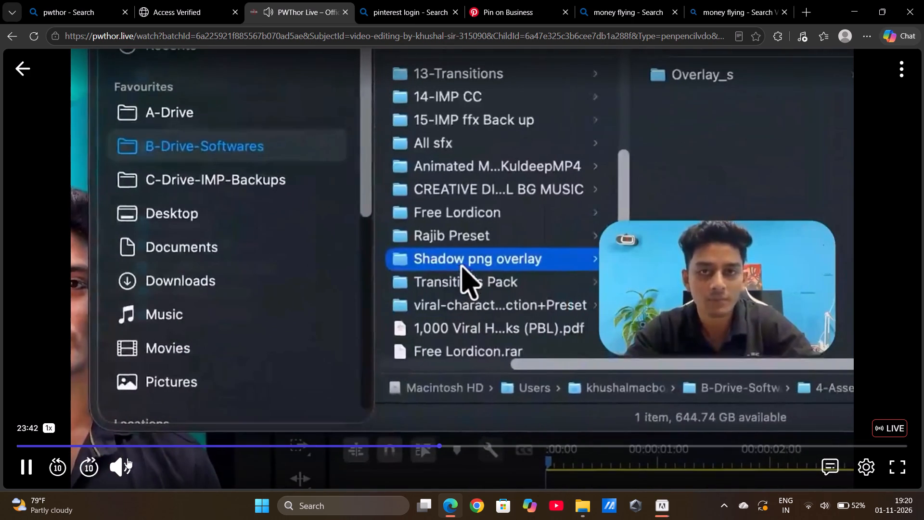
click(21, 464)
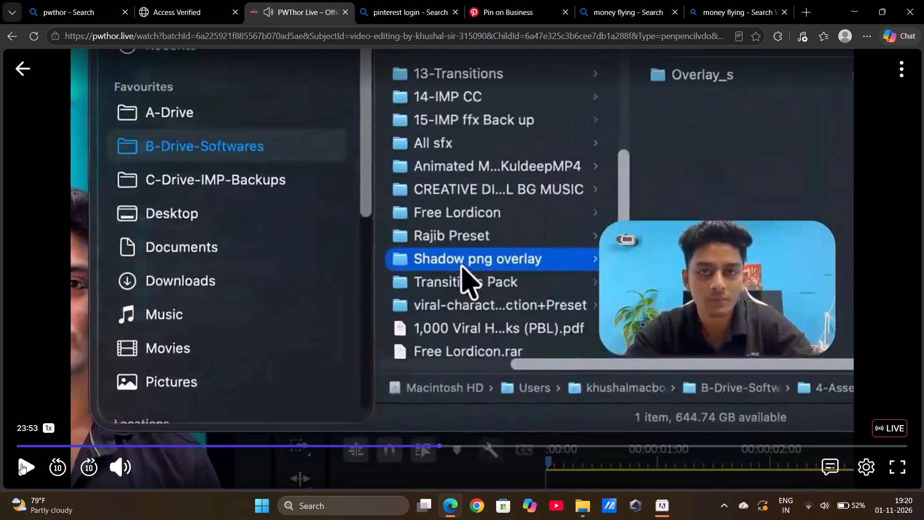
click(21, 464)
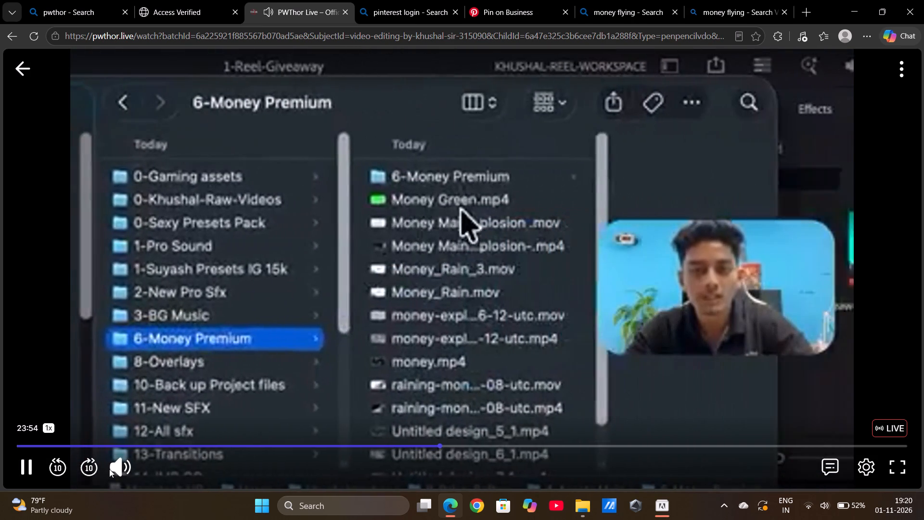
triple_click(92, 467)
double_click(92, 467)
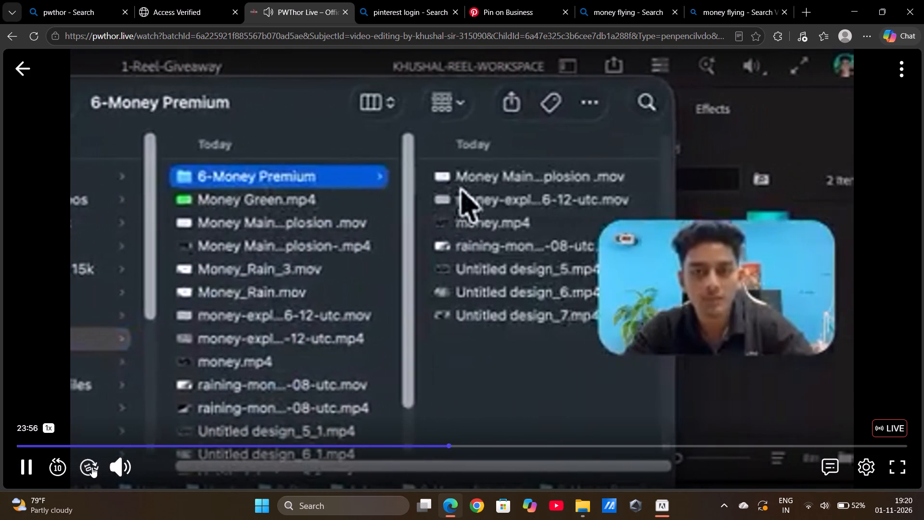
click(35, 462)
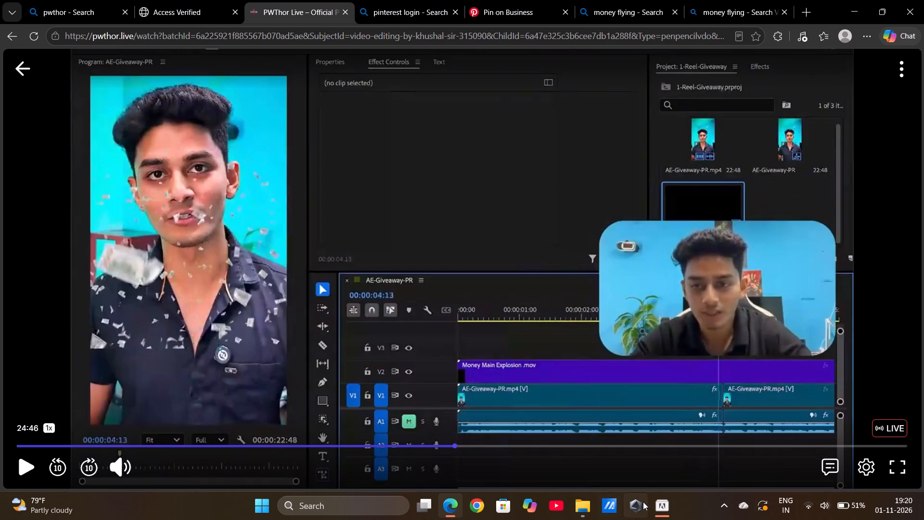
Switch to the installer, launch Adobe Premiere Pro 2026 from it, and minimize its window to return to the lecture.
click(644, 463)
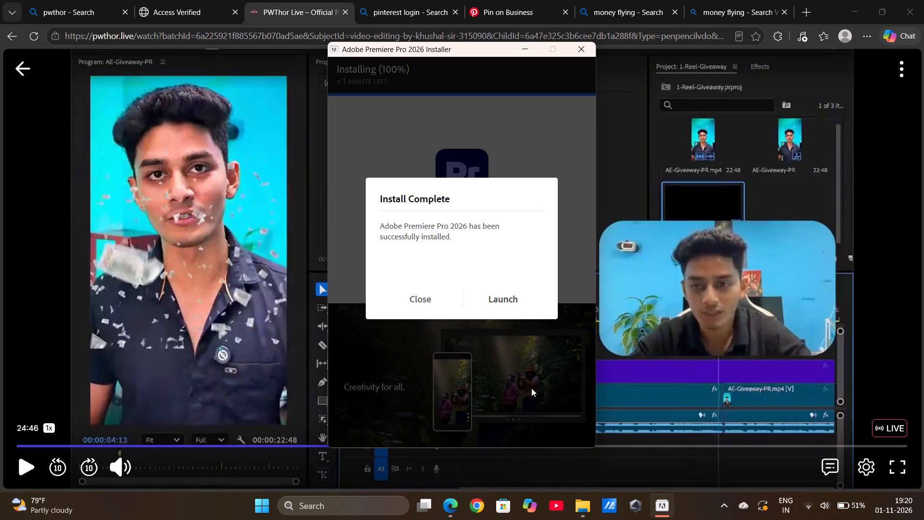
click(500, 299)
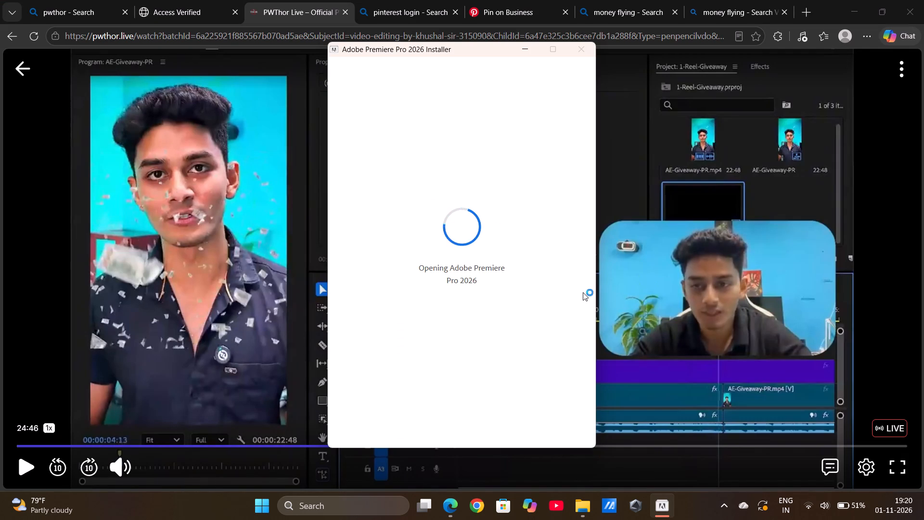
click(515, 52)
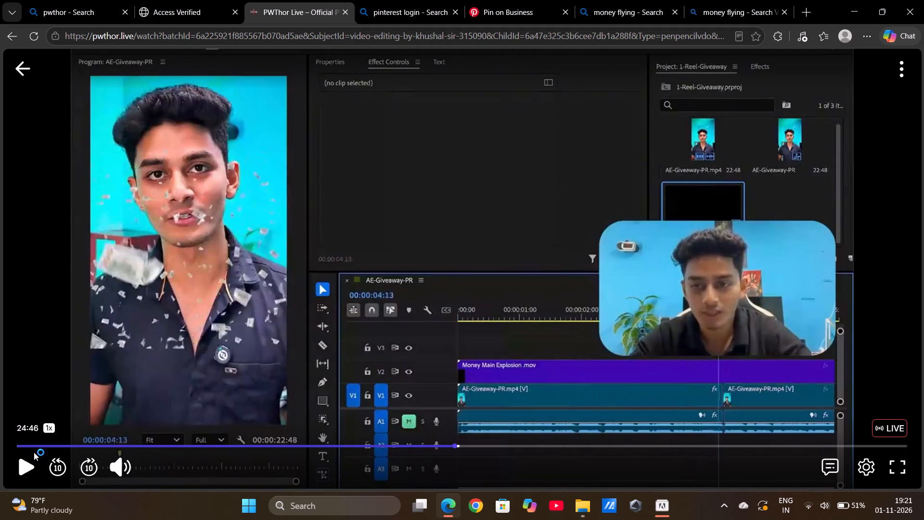
Watch the lecture's clip layering demonstration up to the Object Mask tool, pausing and resuming along the way, and pause at 25:40.
click(26, 462)
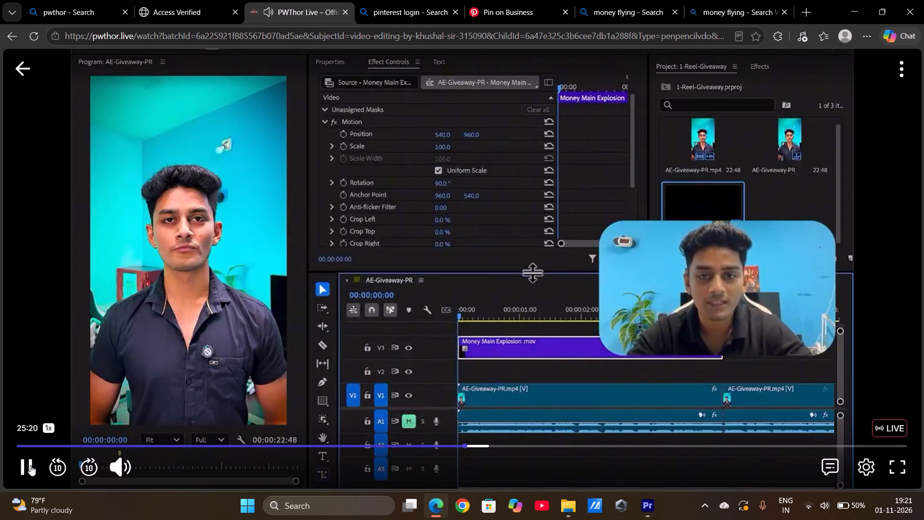
click(30, 465)
click(30, 465)
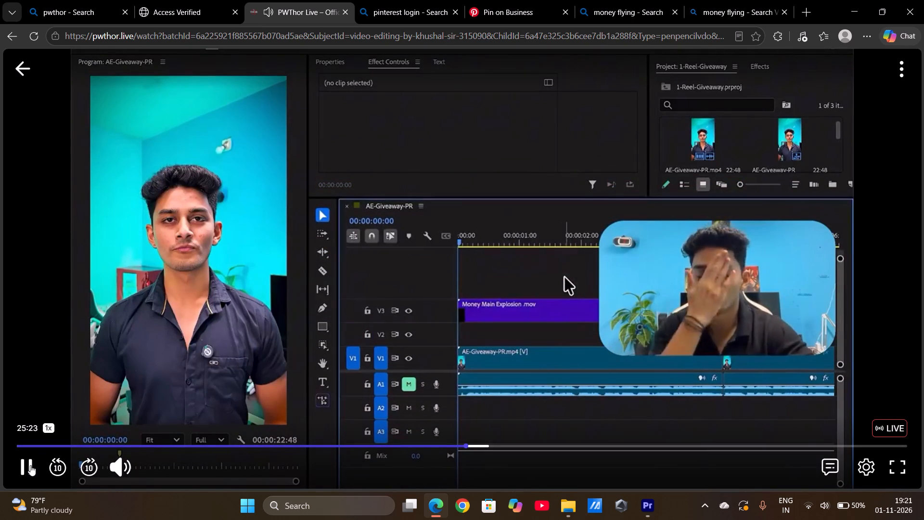
click(20, 470)
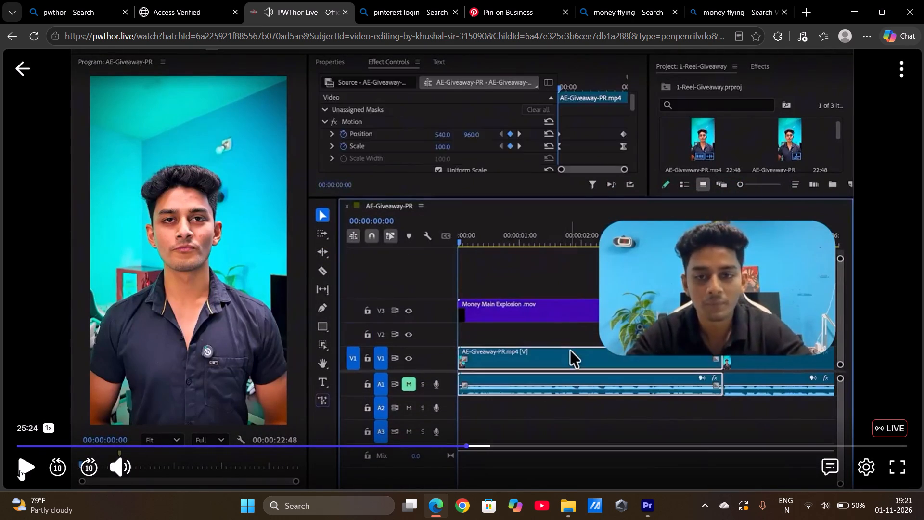
click(20, 470)
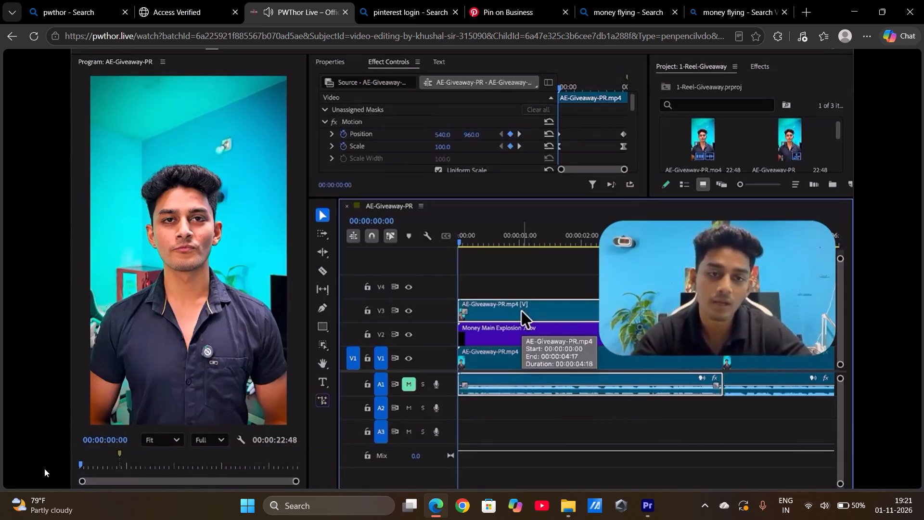
click(28, 464)
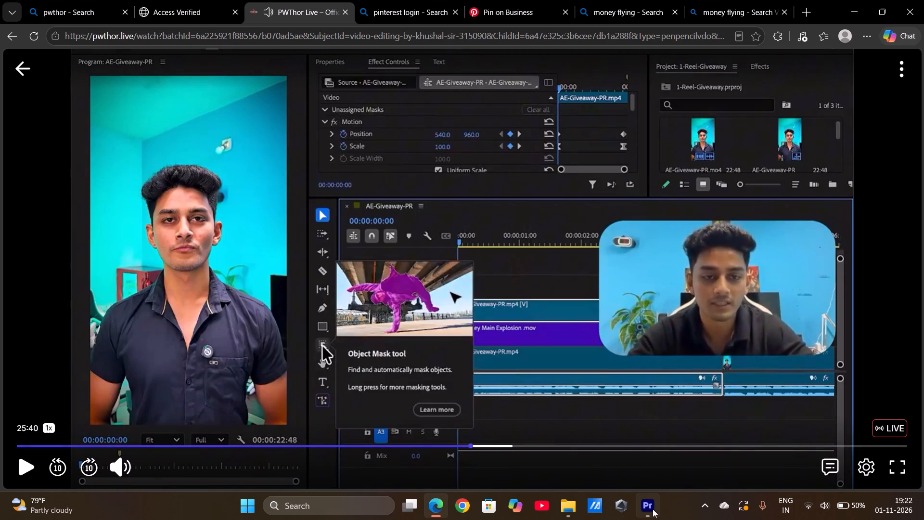
Switch to Adobe Premiere and open the recent team project named reel ed.
click(650, 427)
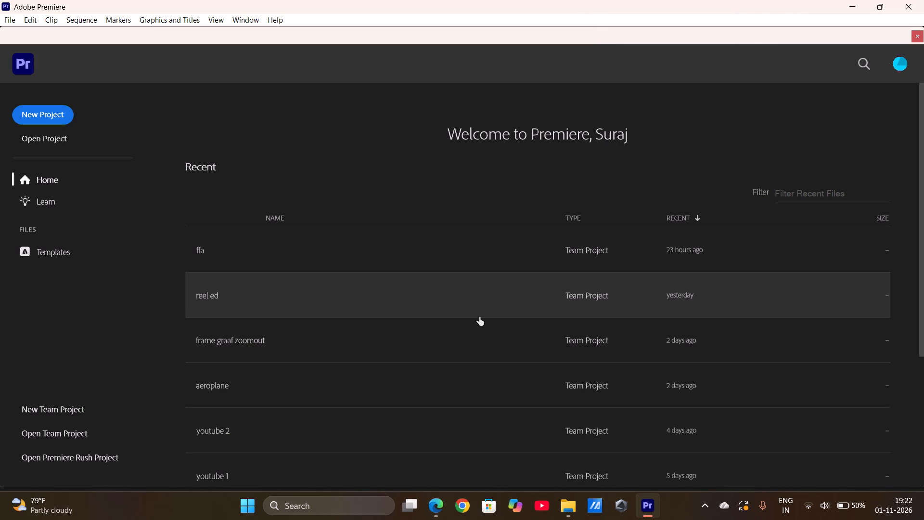
double_click(479, 317)
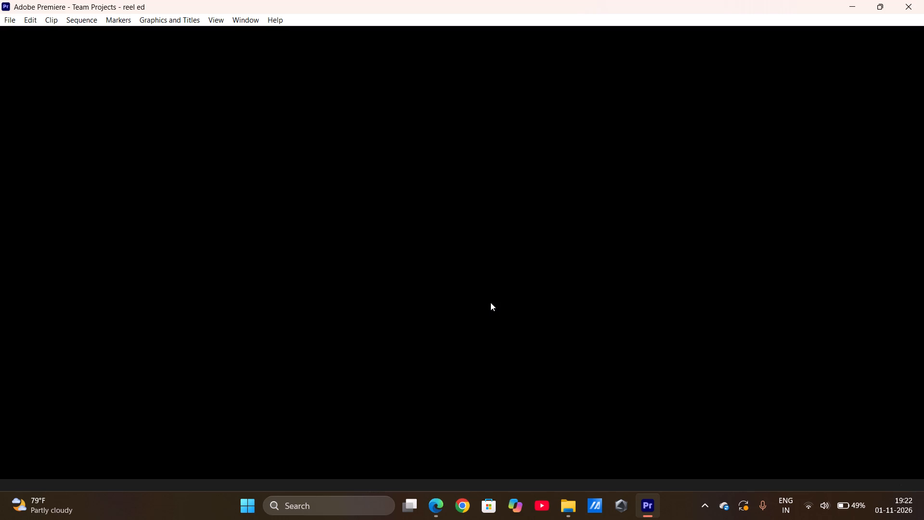
click(246, 18)
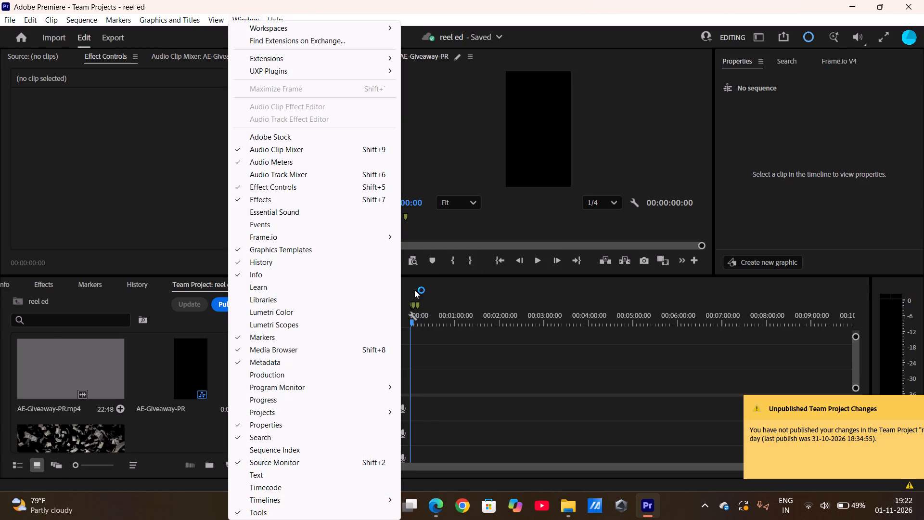
click(544, 127)
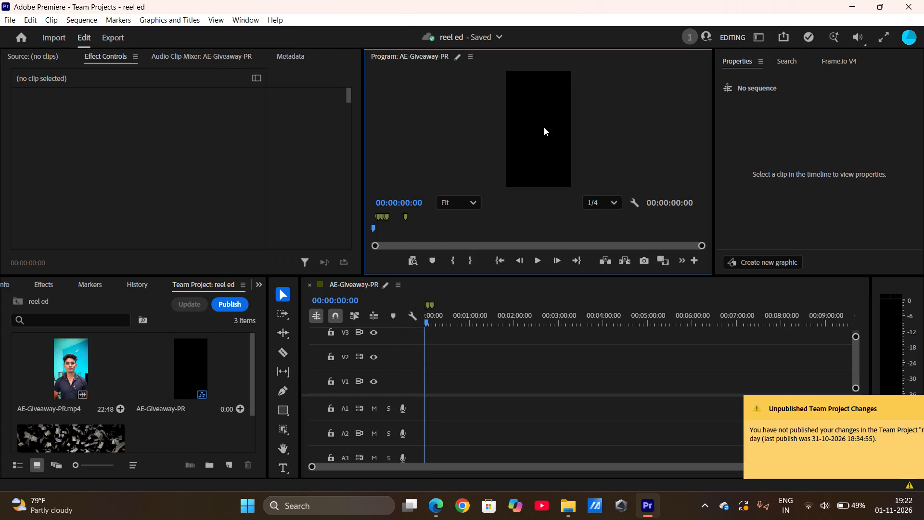
Delete the flying-money clip from the reel ed project's media.
click(96, 436)
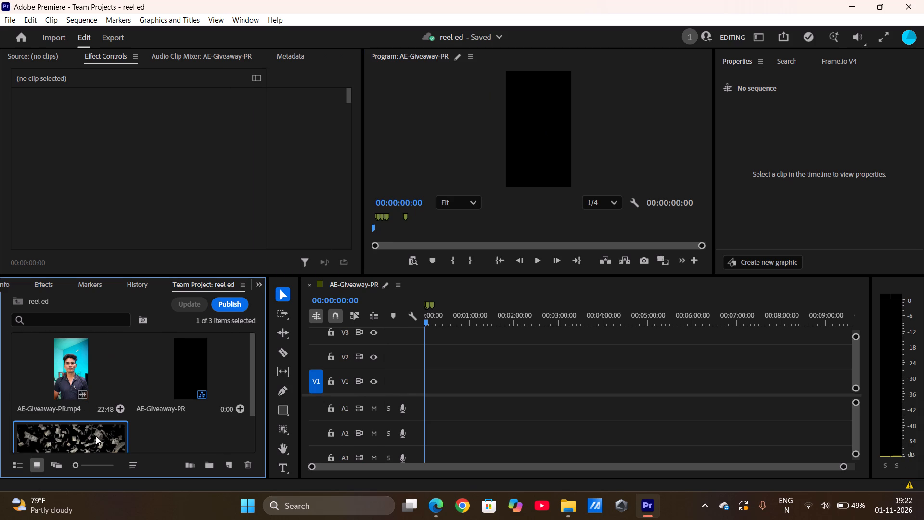
key(BackSpace)
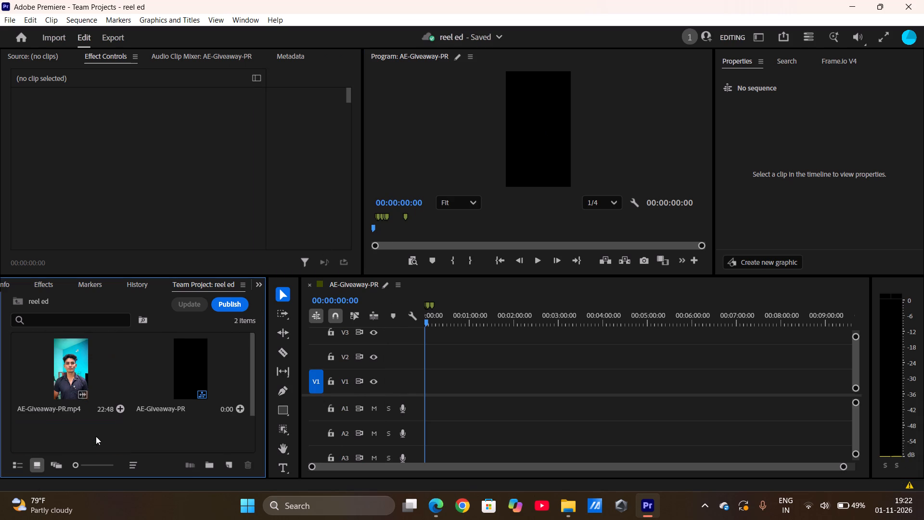
scroll(143, 415, up, 2)
Try to play the empty AE-Giveaway-PR sequence in the Program monitor.
click(540, 264)
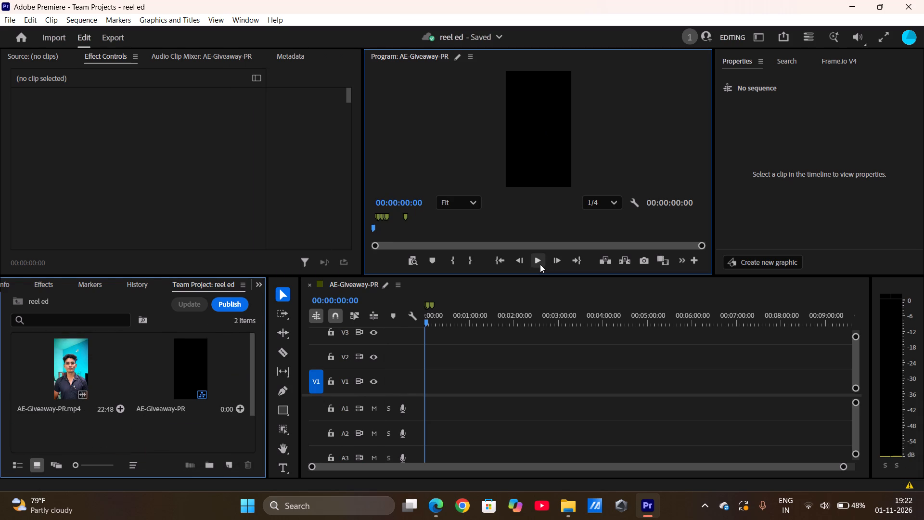
click(535, 255)
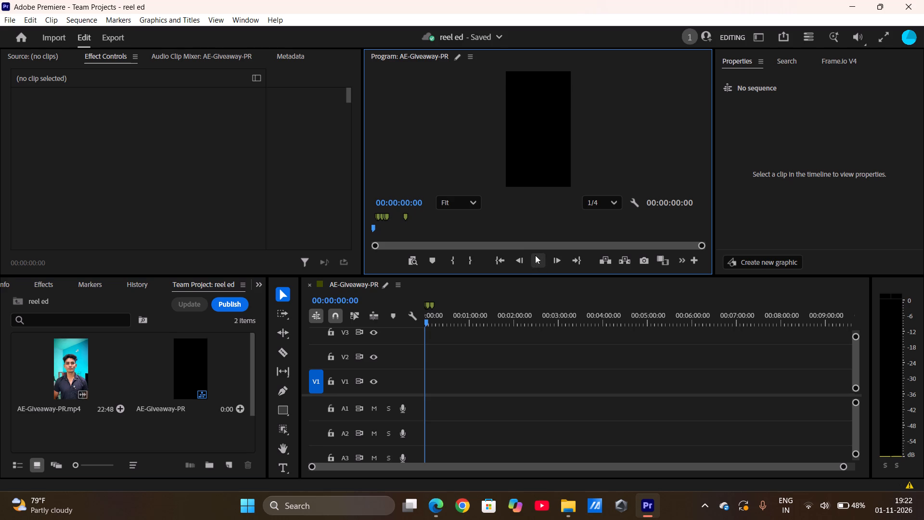
click(531, 262)
Place AE-Giveaway-PR.mp4 at the start of the AE-Giveaway-PR sequence, on tracks V1 and A1.
click(169, 364)
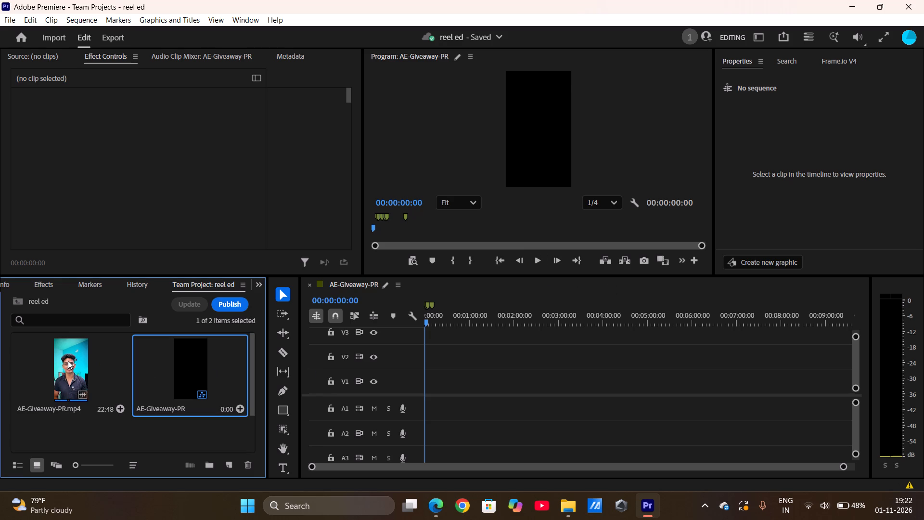
drag(68, 361, 464, 379)
right_drag(68, 361, 464, 379)
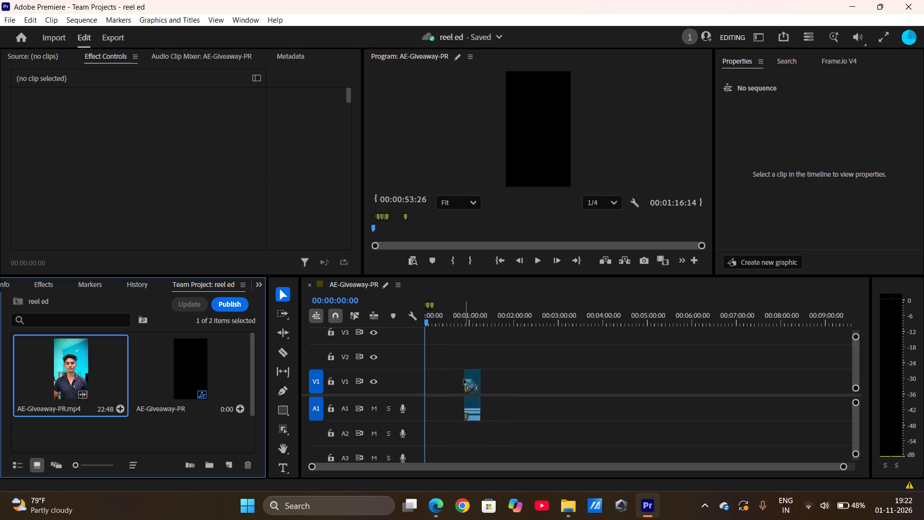
drag(464, 379, 416, 375)
right_drag(464, 379, 416, 375)
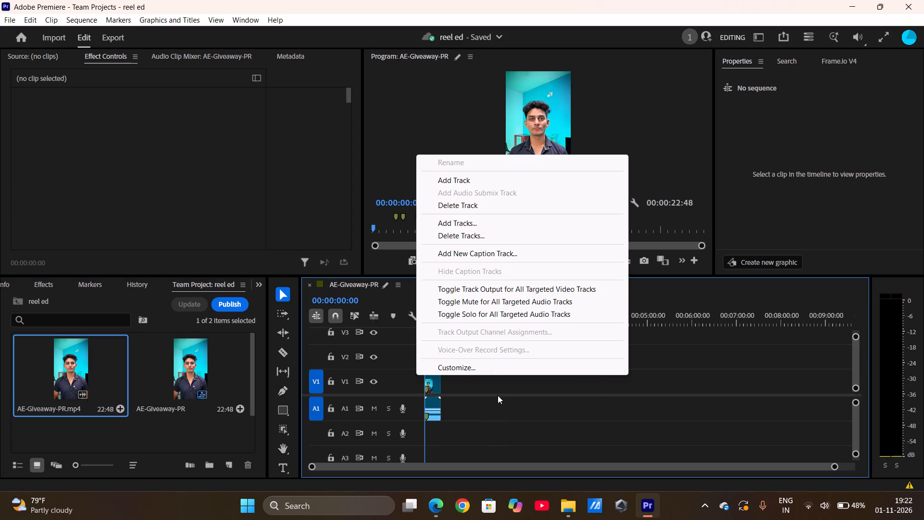
click(498, 395)
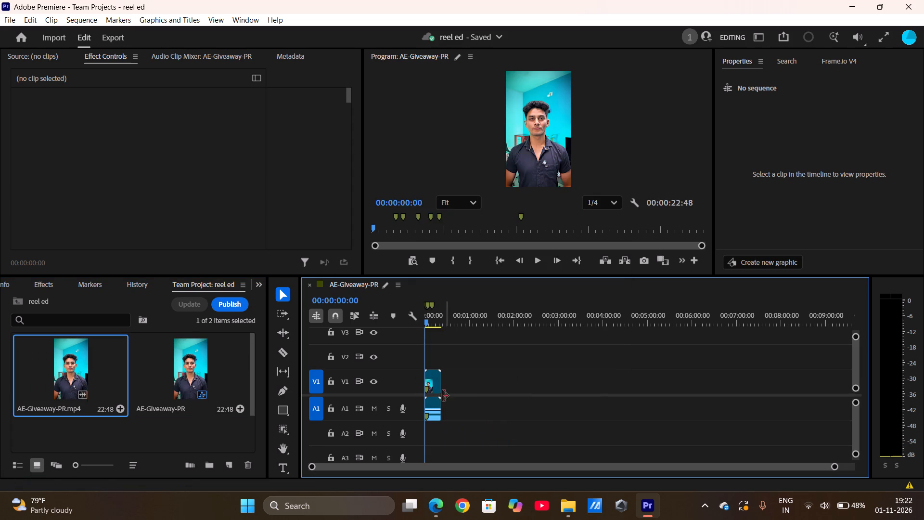
drag(439, 387, 628, 389)
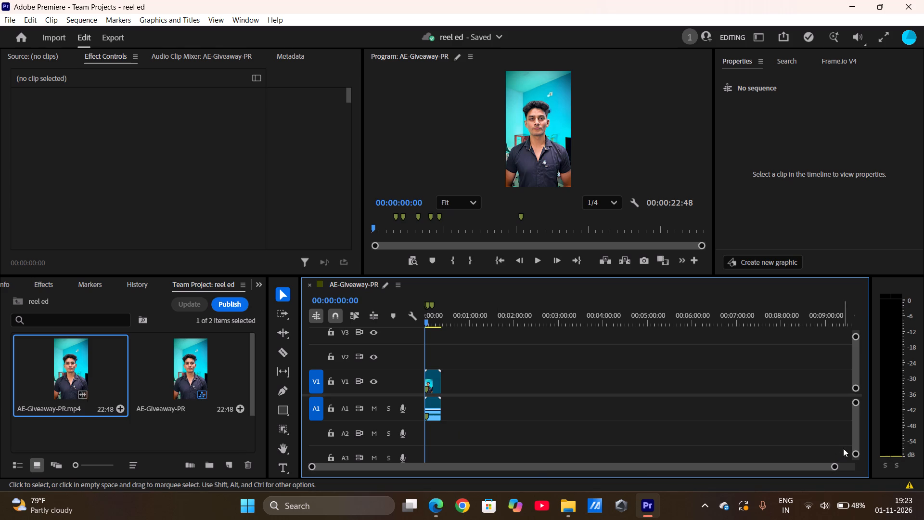
Play the AE-Giveaway-PR sequence to review the placed clip, and return the playhead to 00:00:00:00.
drag(835, 469, 429, 479)
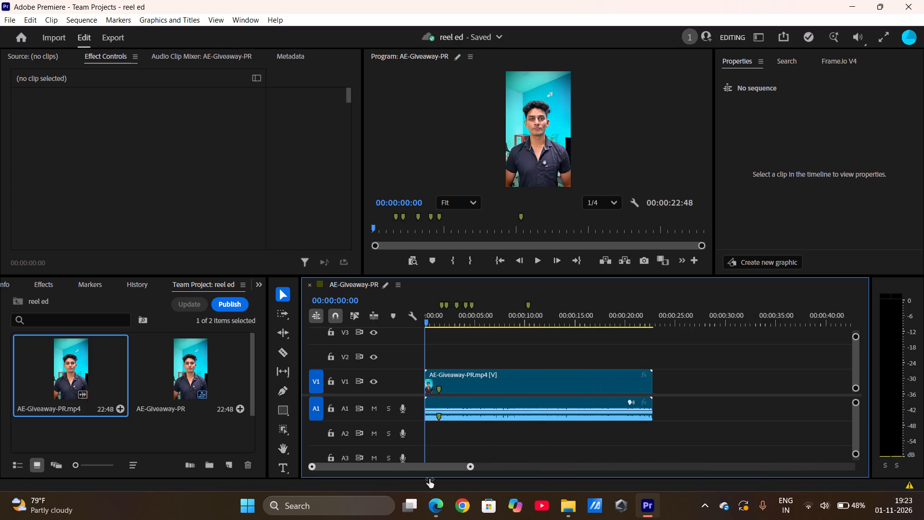
drag(429, 479, 427, 460)
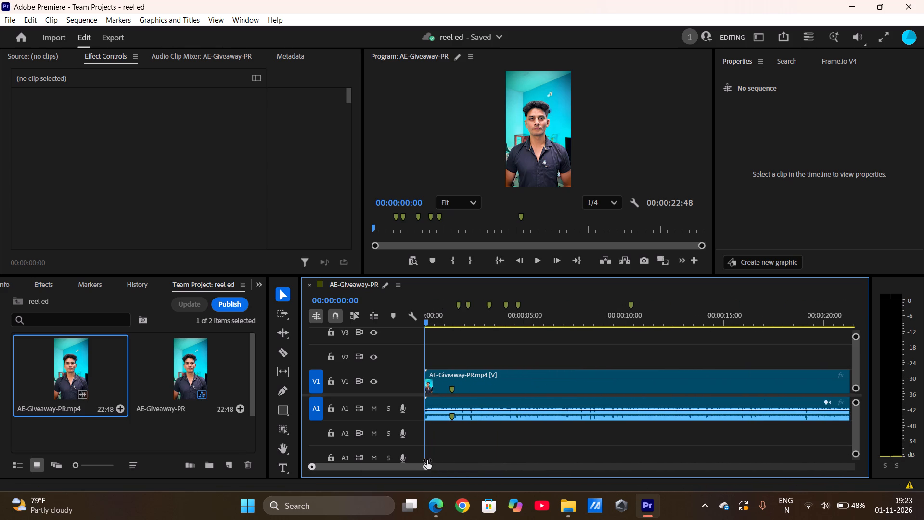
drag(427, 460, 433, 462)
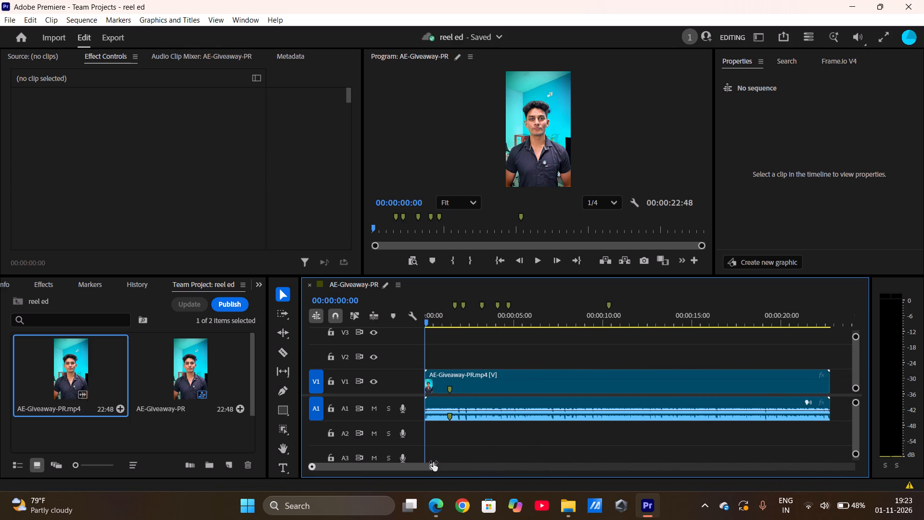
drag(433, 462, 433, 463)
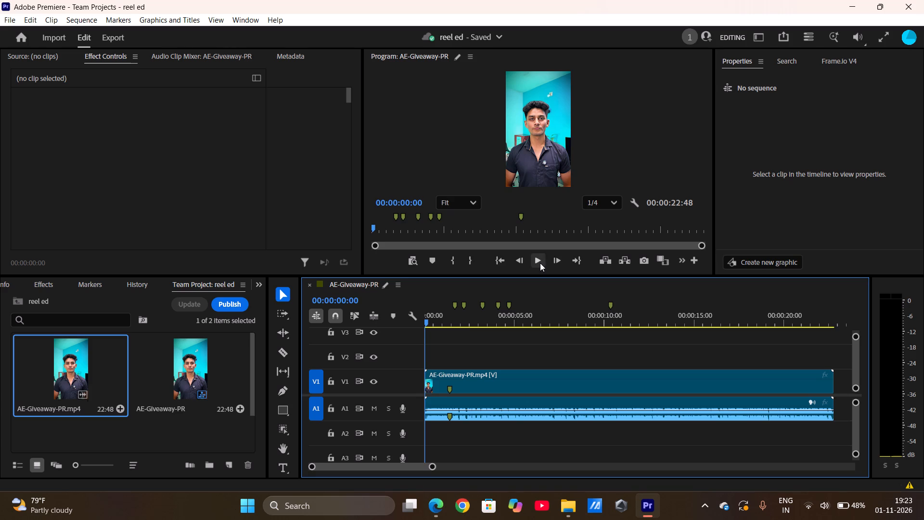
click(540, 263)
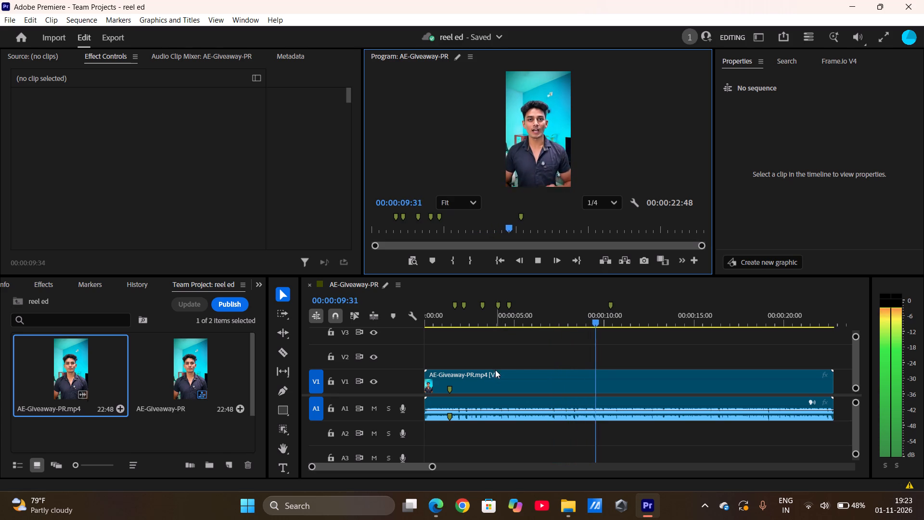
drag(434, 468, 365, 465)
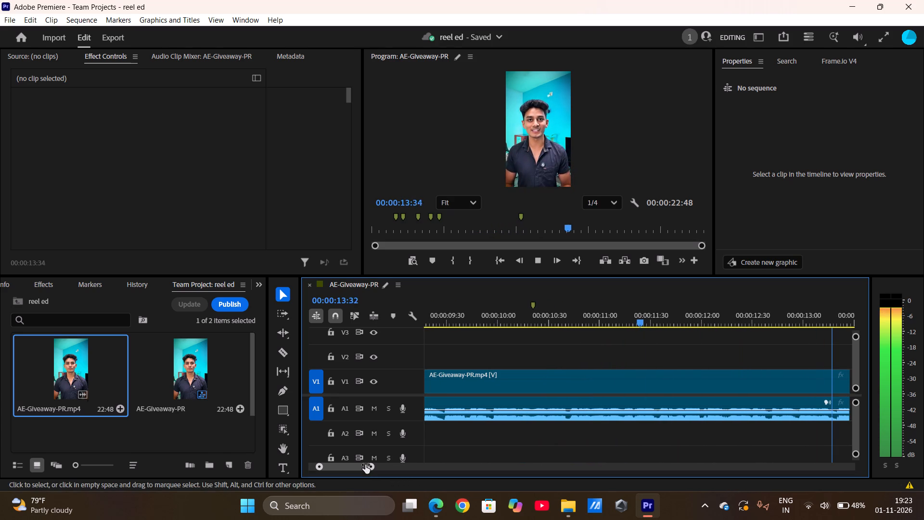
drag(365, 465, 347, 466)
click(504, 261)
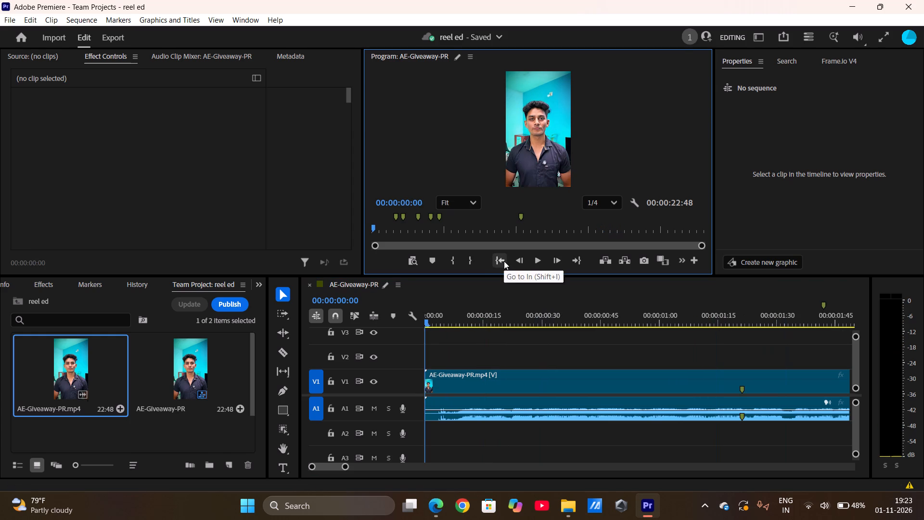
Play the AE-Giveaway-PR sequence from the start and stop it at about 00:00:03:03.
scroll(520, 390, right, 1)
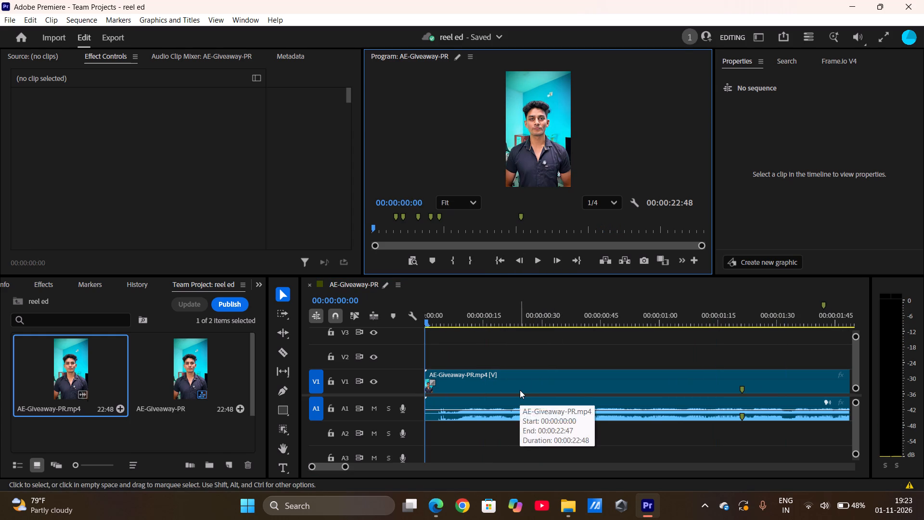
click(535, 263)
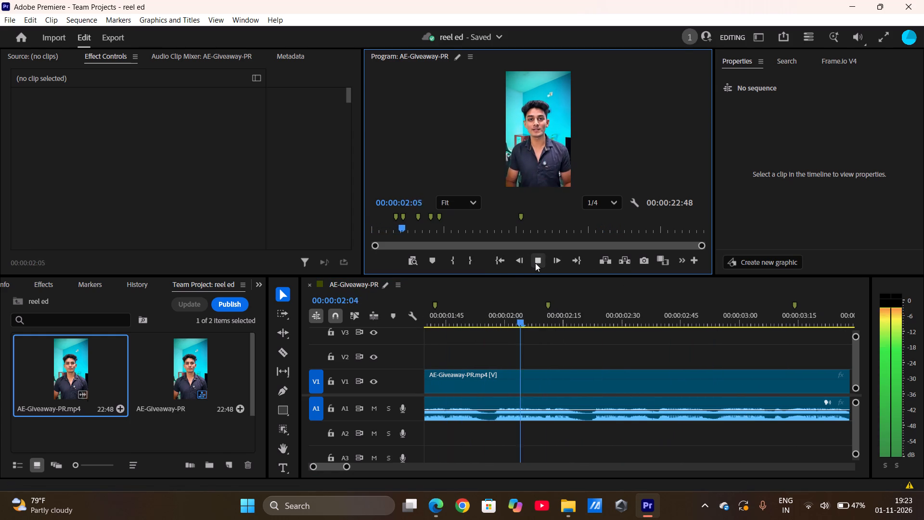
click(535, 263)
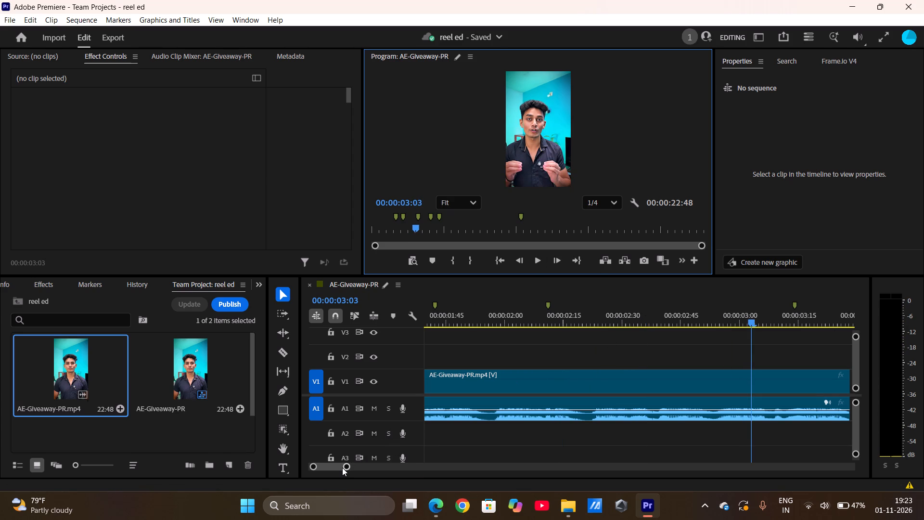
Split the AE-Giveaway-PR.mp4 video clip on track V1 at 00:00:04:19 with the Razor tool, and return to the Selection tool.
drag(342, 468, 354, 471)
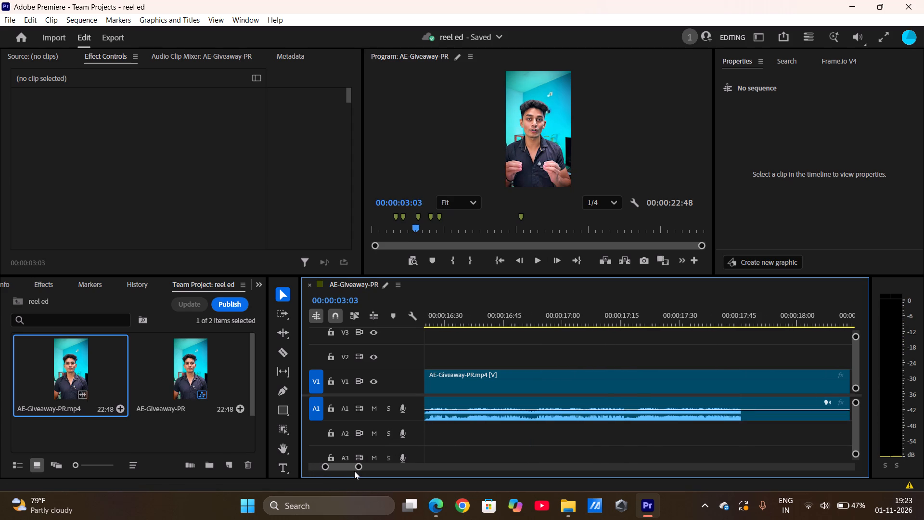
drag(354, 471, 364, 472)
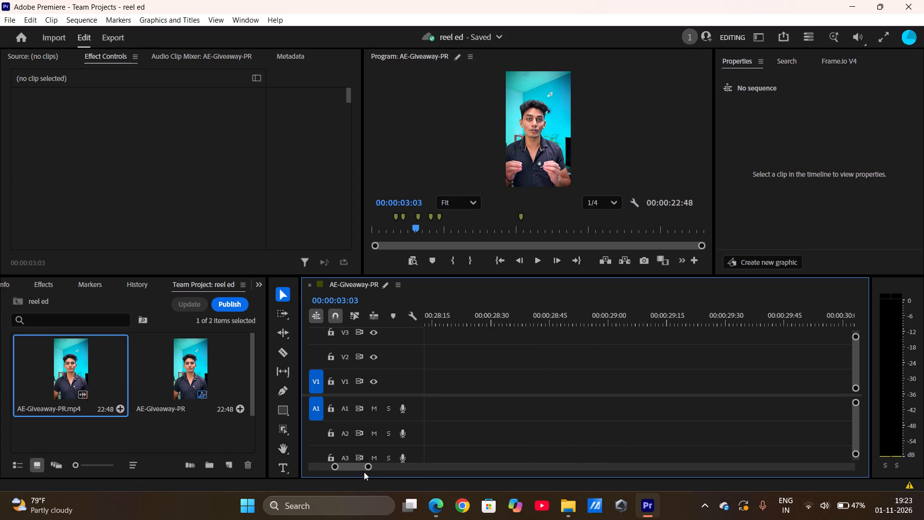
drag(364, 472, 325, 470)
drag(342, 467, 350, 468)
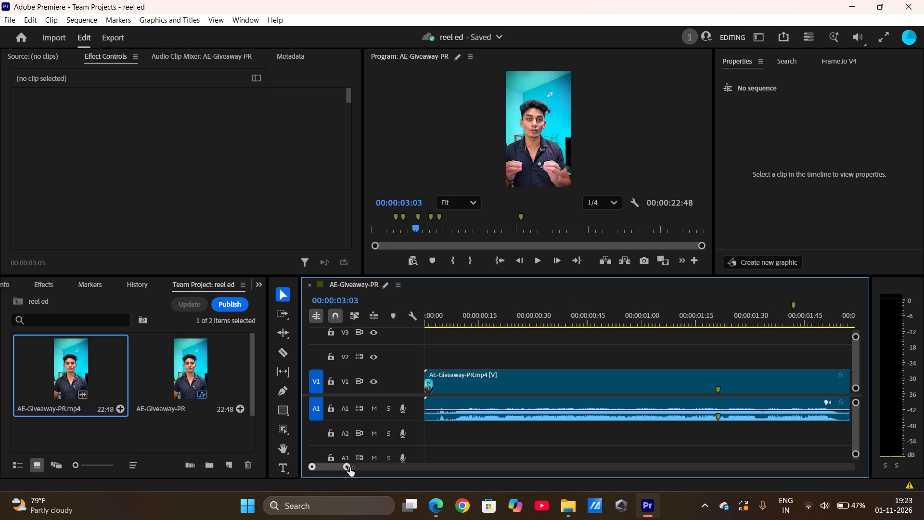
drag(350, 468, 373, 473)
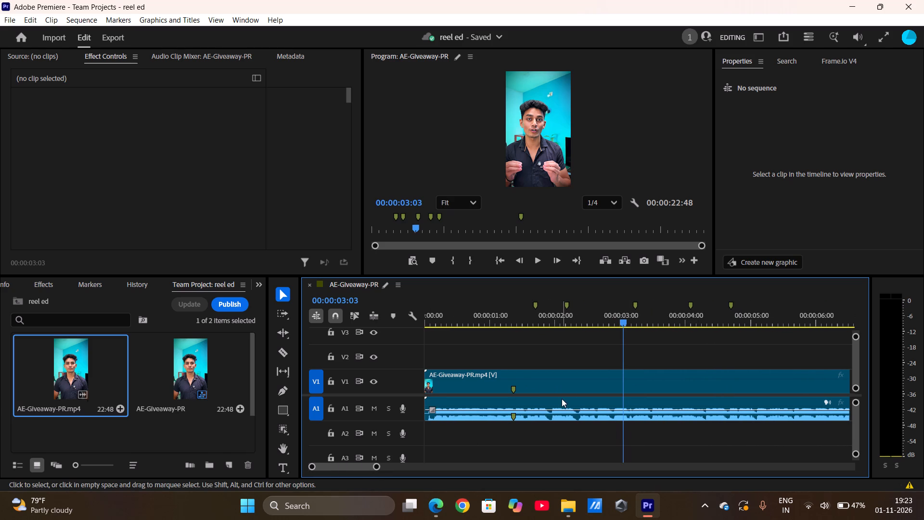
drag(622, 323, 633, 323)
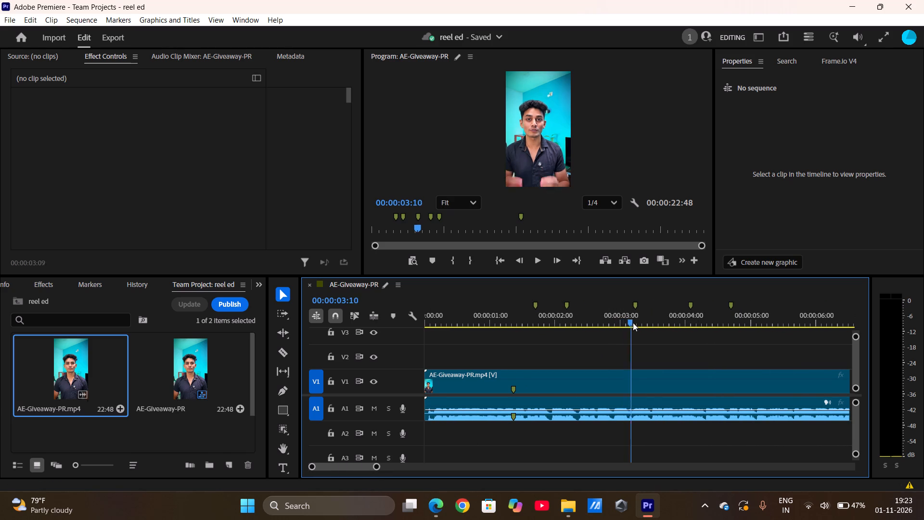
drag(633, 323, 706, 318)
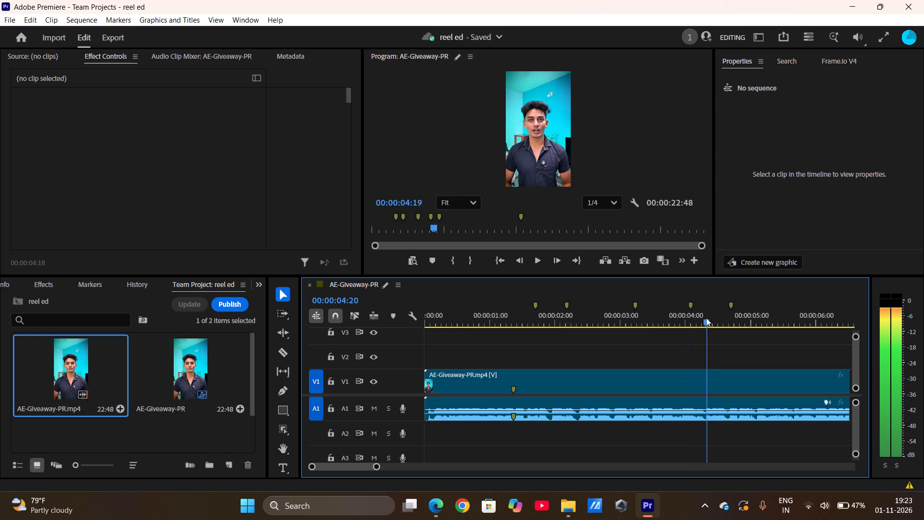
drag(706, 318, 711, 319)
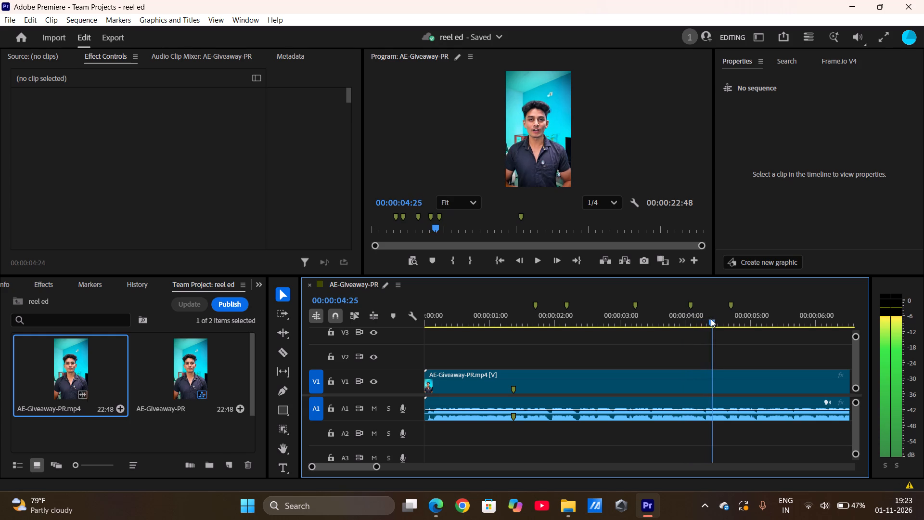
drag(711, 319, 716, 321)
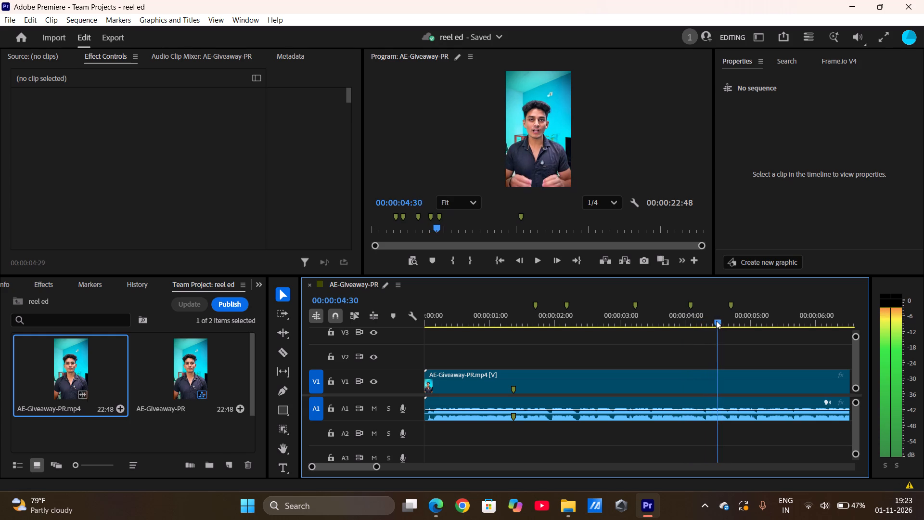
drag(716, 321, 726, 321)
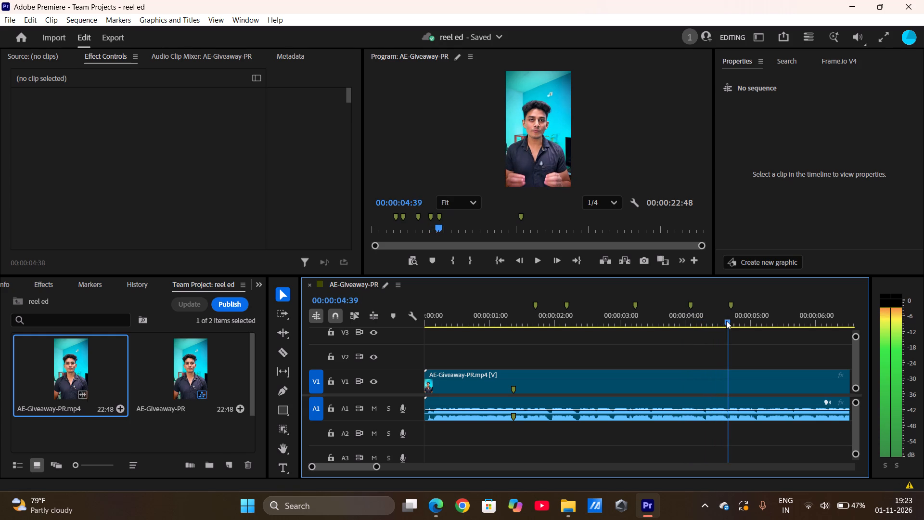
drag(726, 321, 710, 319)
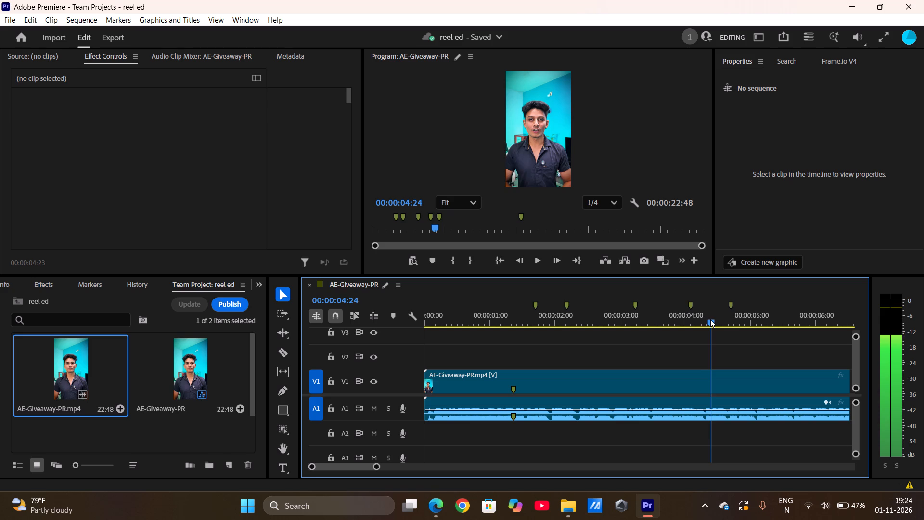
drag(710, 319, 701, 316)
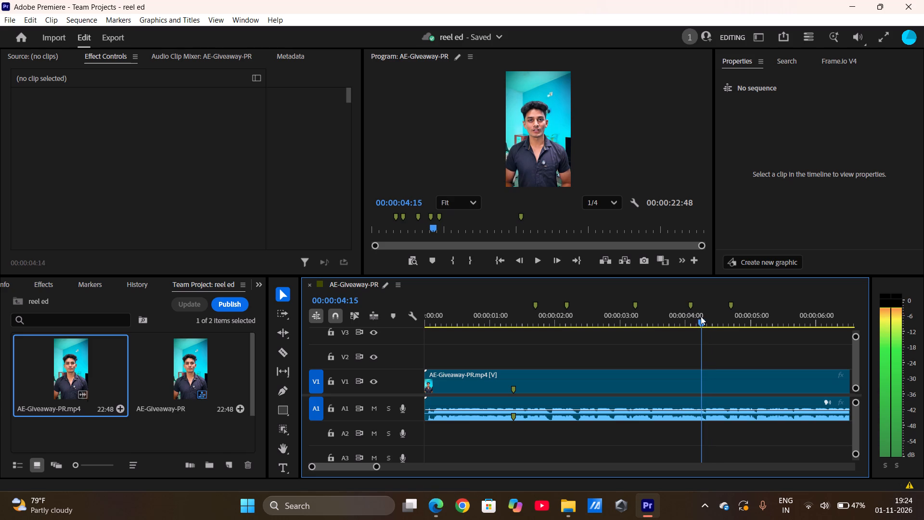
drag(701, 316, 705, 316)
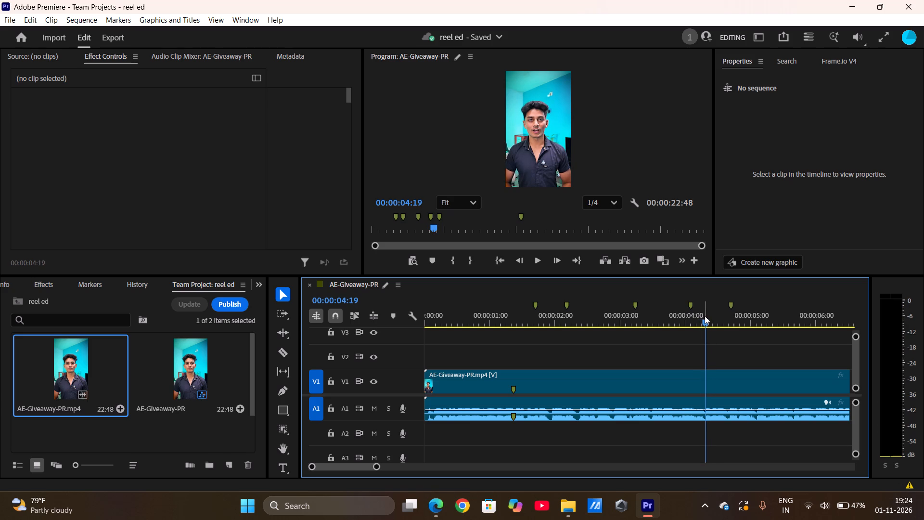
key(c)
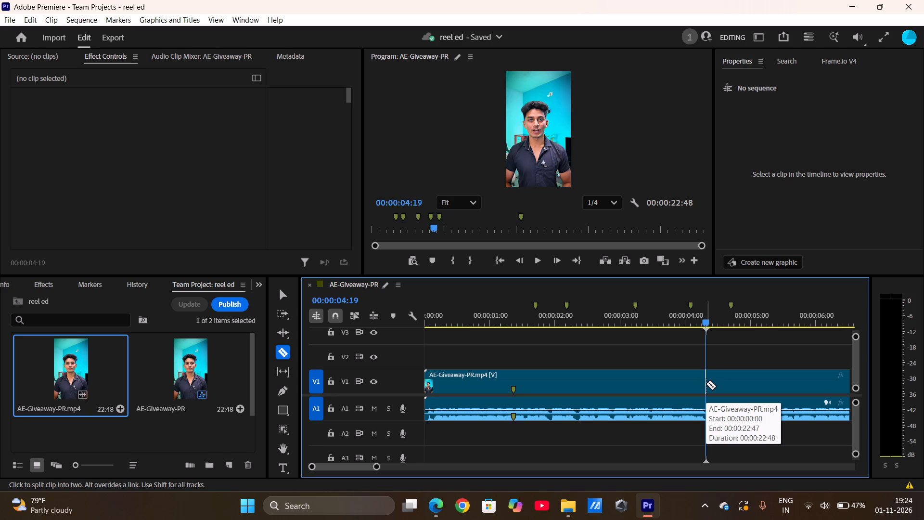
click(706, 384)
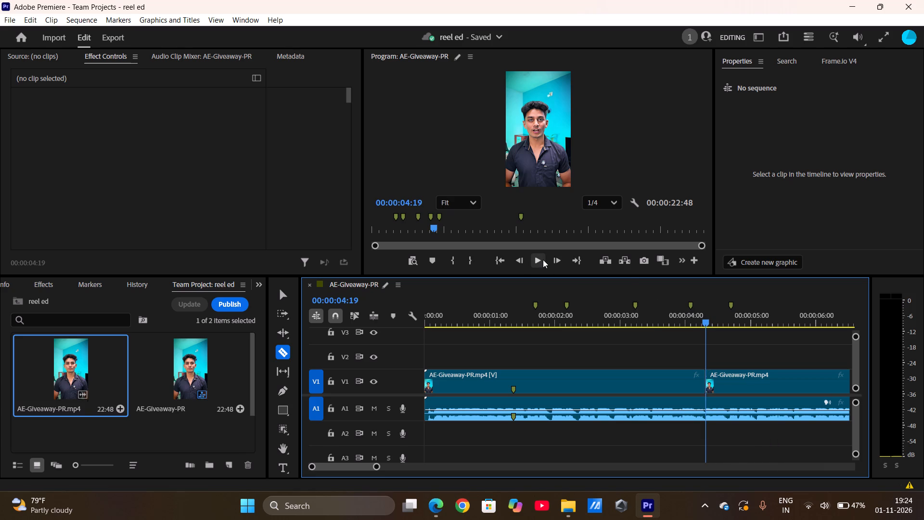
key(v)
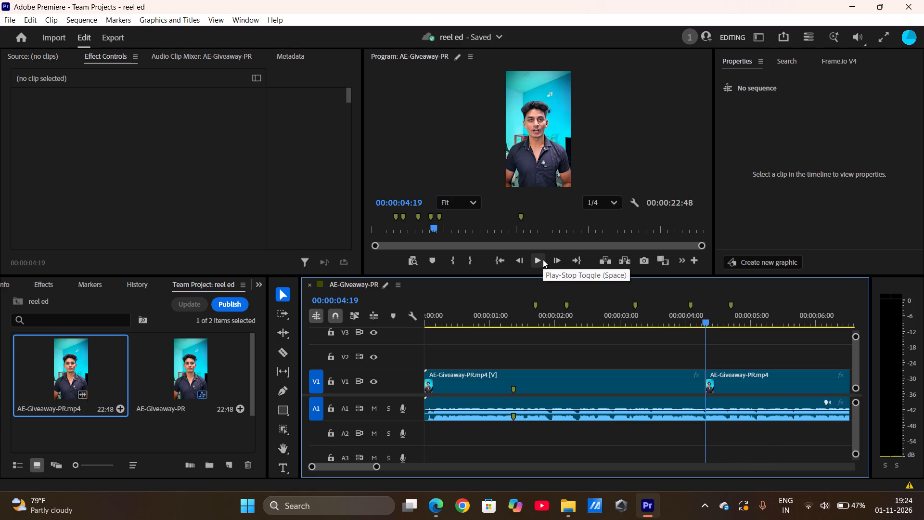
Play the sequence from the beginning to review the cut, and return the playhead to 00:00:00:00.
click(502, 261)
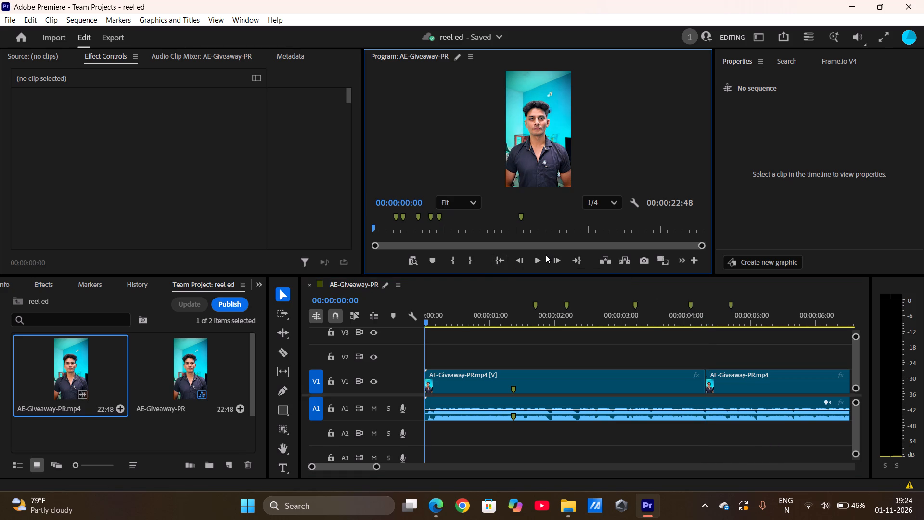
click(540, 257)
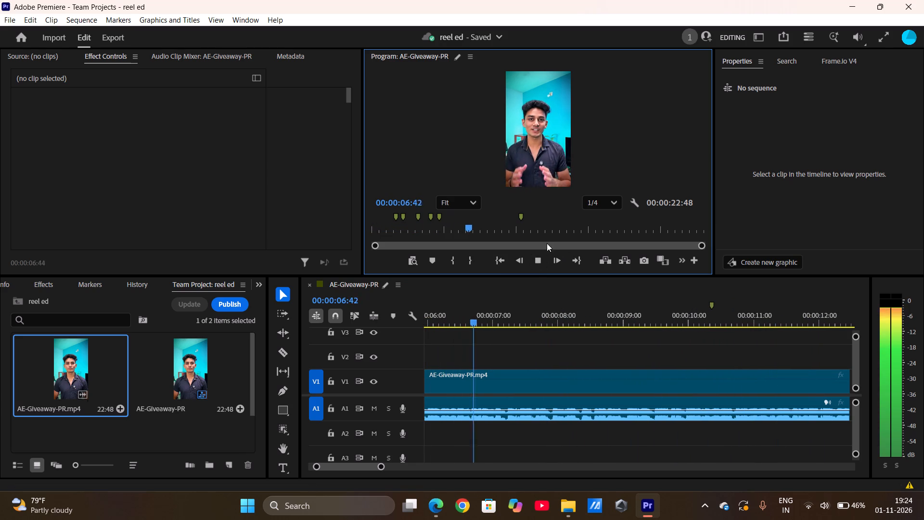
drag(490, 260, 503, 260)
click(503, 260)
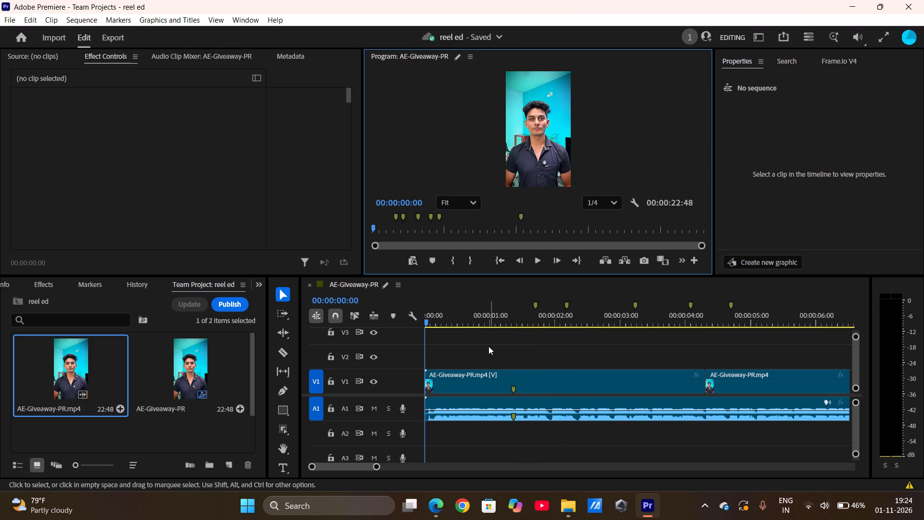
Import download.gif from the Downloads folder into the reel ed project.
key(ctrl+i)
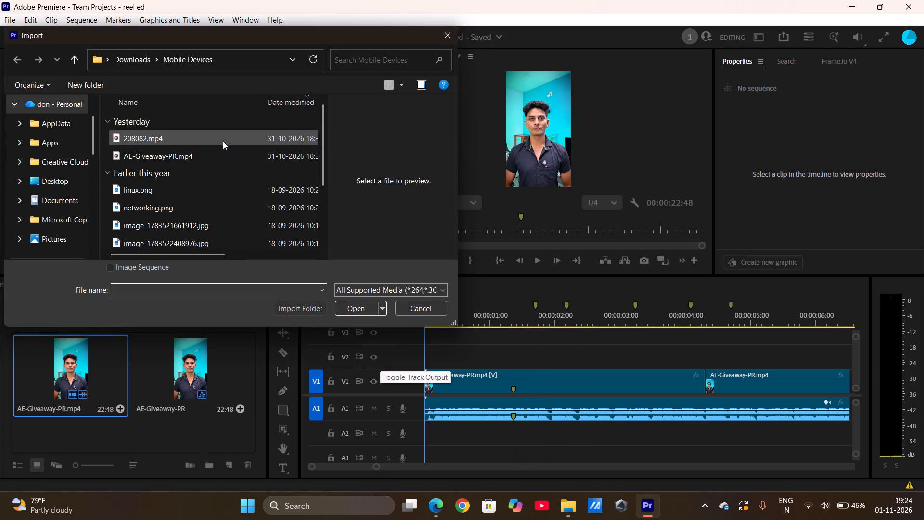
scroll(223, 141, up, 4)
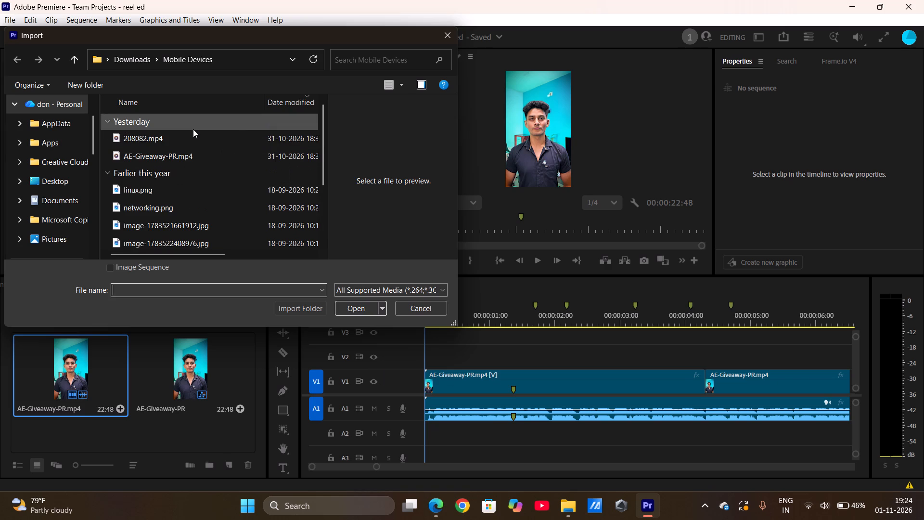
scroll(64, 216, down, 1)
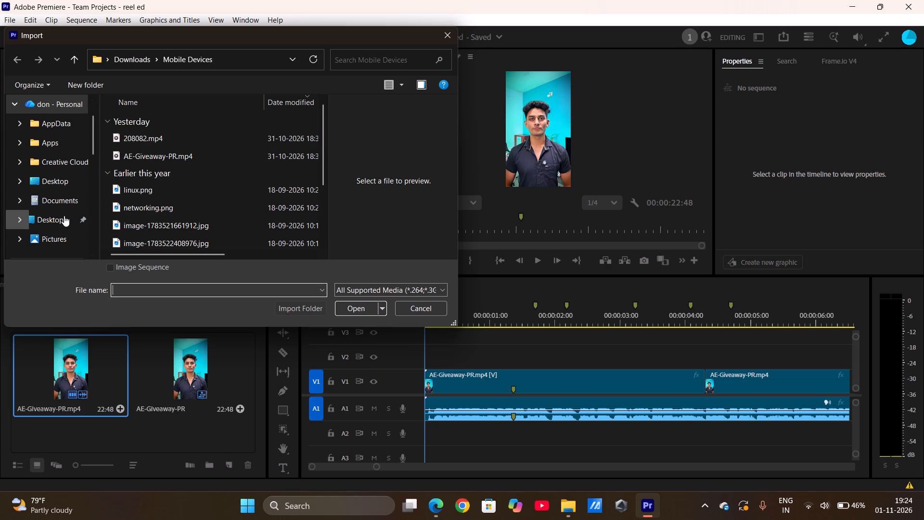
scroll(64, 216, down, 1)
click(63, 232)
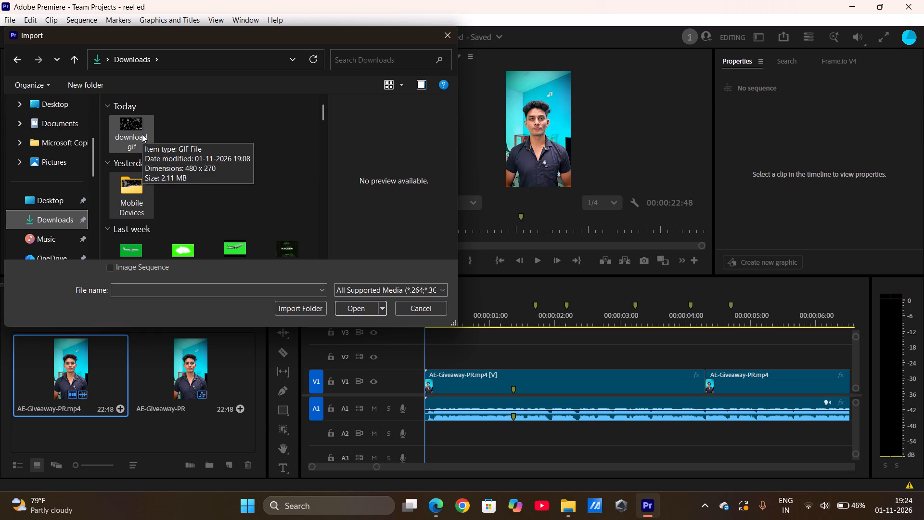
scroll(142, 134, up, 1)
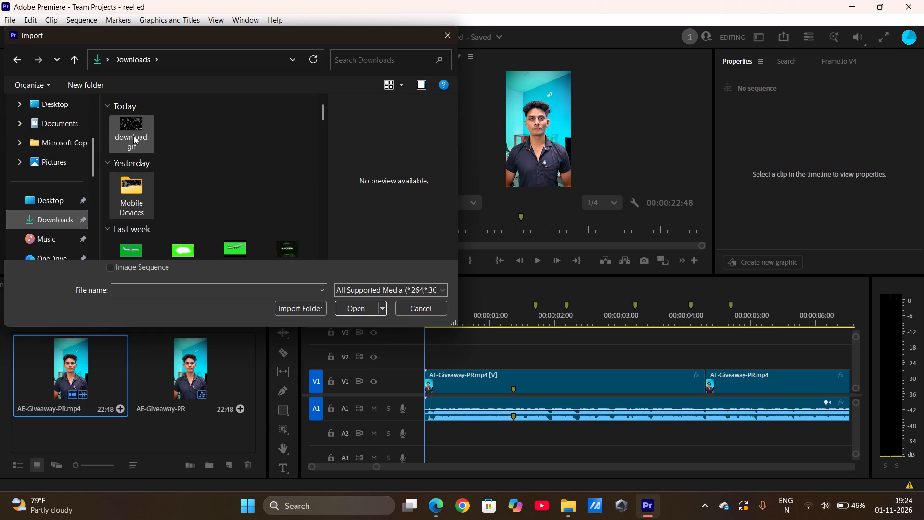
scroll(133, 136, up, 1)
click(130, 122)
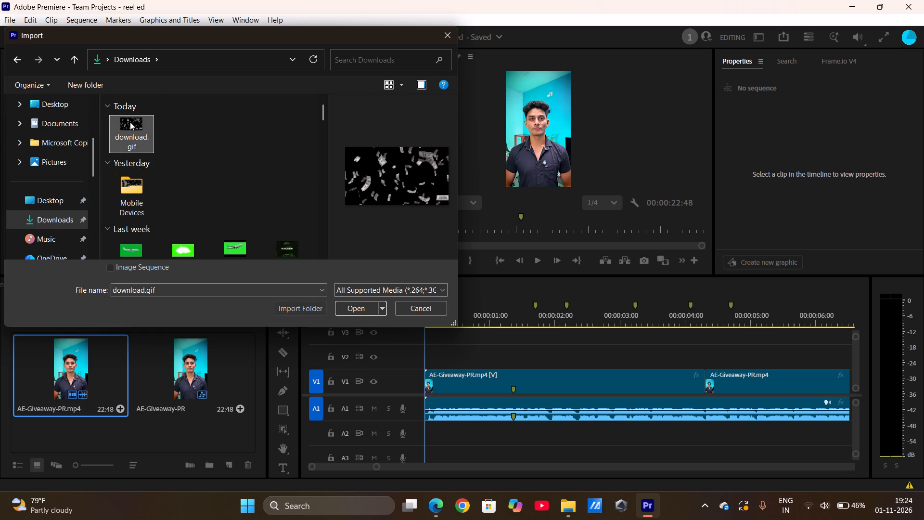
click(347, 305)
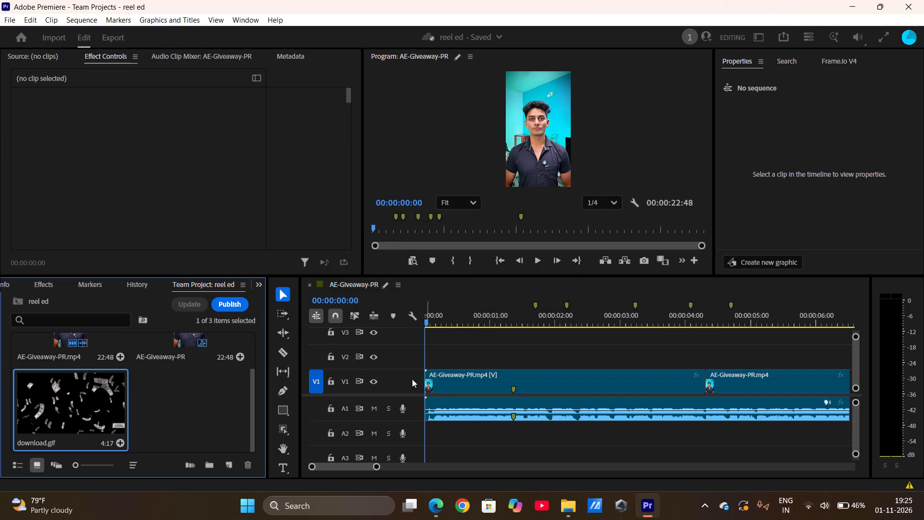
Place download.gif on track V2 at the start of the sequence, above the AE-Giveaway-PR.mp4 clip.
click(80, 403)
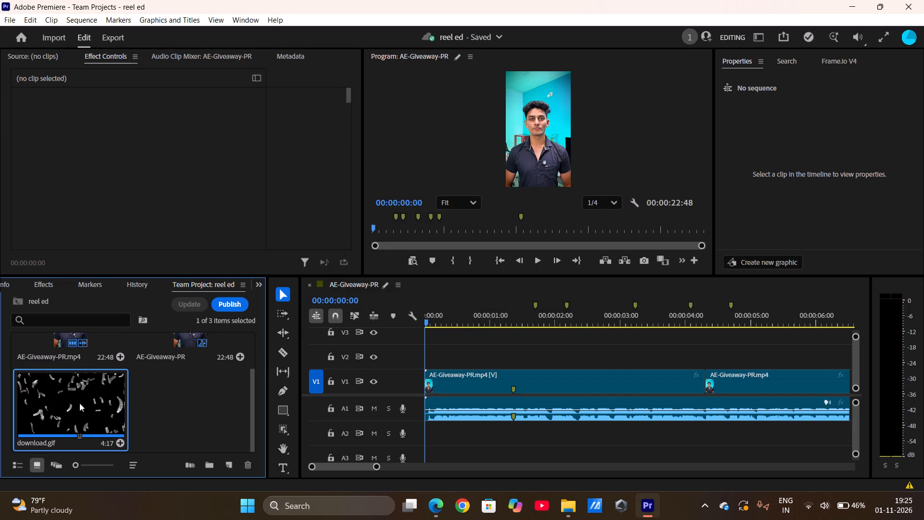
drag(80, 414, 428, 351)
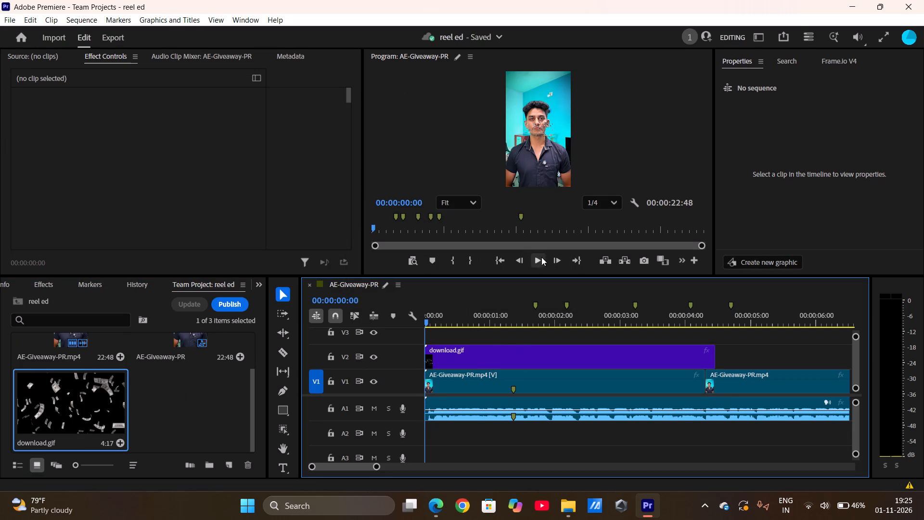
Turn off track V1's output and play the sequence from the start to preview download.gif on its own.
click(373, 385)
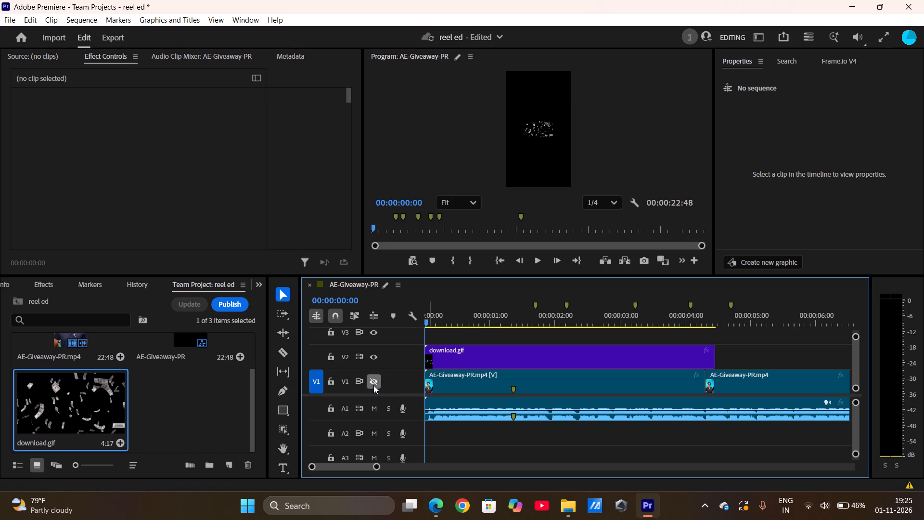
click(537, 264)
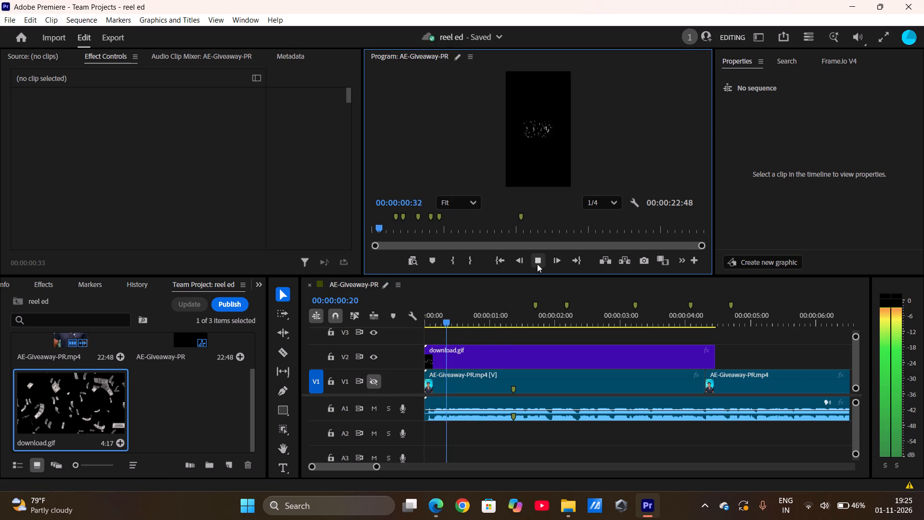
click(537, 264)
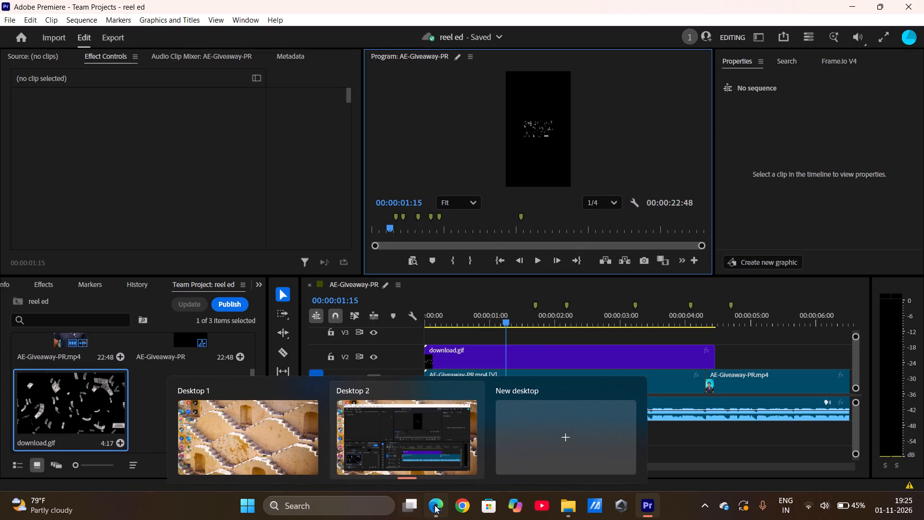
Switch to Microsoft Edge and search Bing videos for the suggestion "money flying only not background images".
click(429, 434)
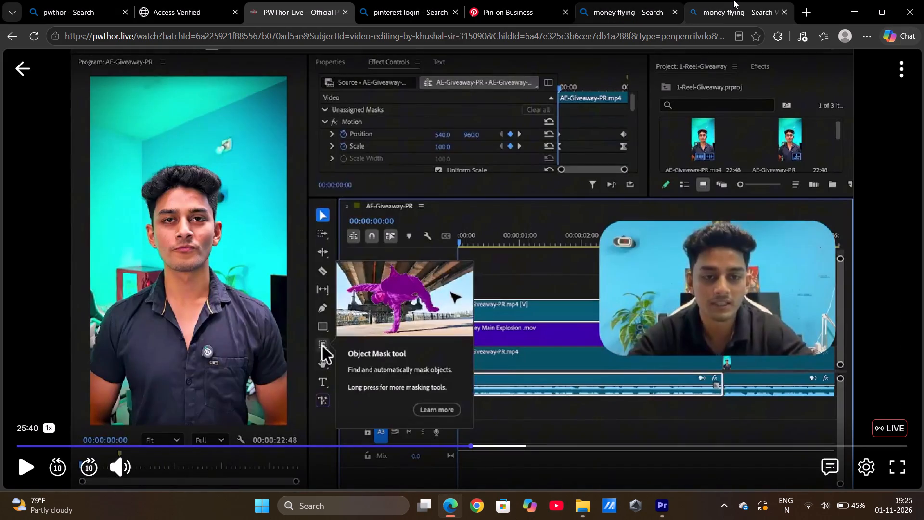
click(736, 1)
scroll(311, 183, up, 6)
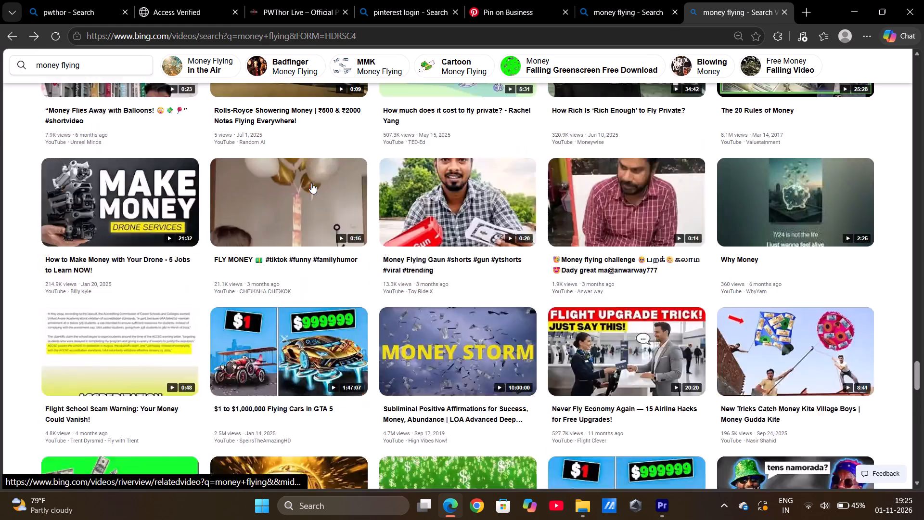
scroll(311, 183, up, 20)
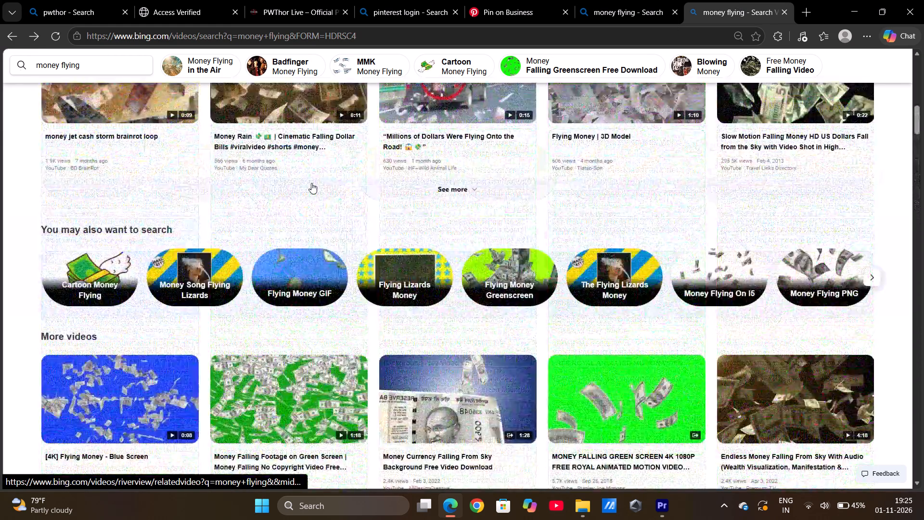
scroll(311, 183, up, 5)
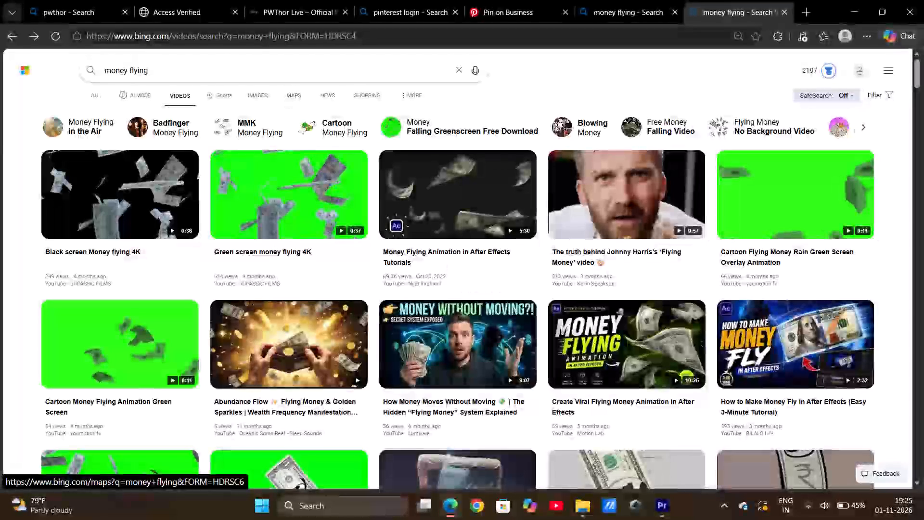
click(257, 80)
key(space)
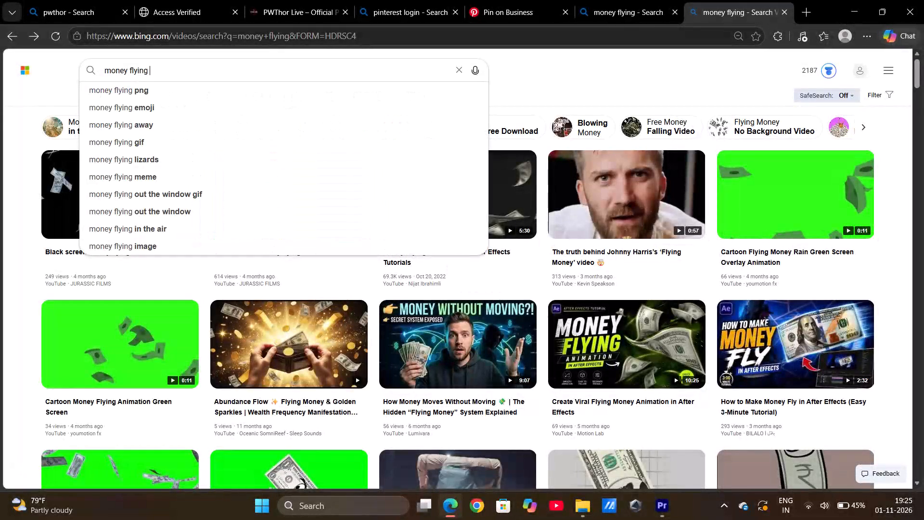
text(phi)
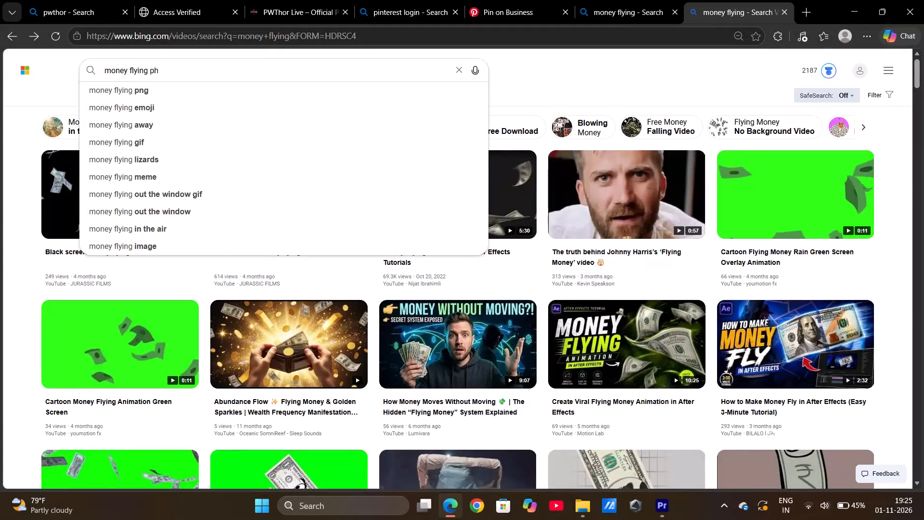
key(BackSpace)
key(BackSpace)
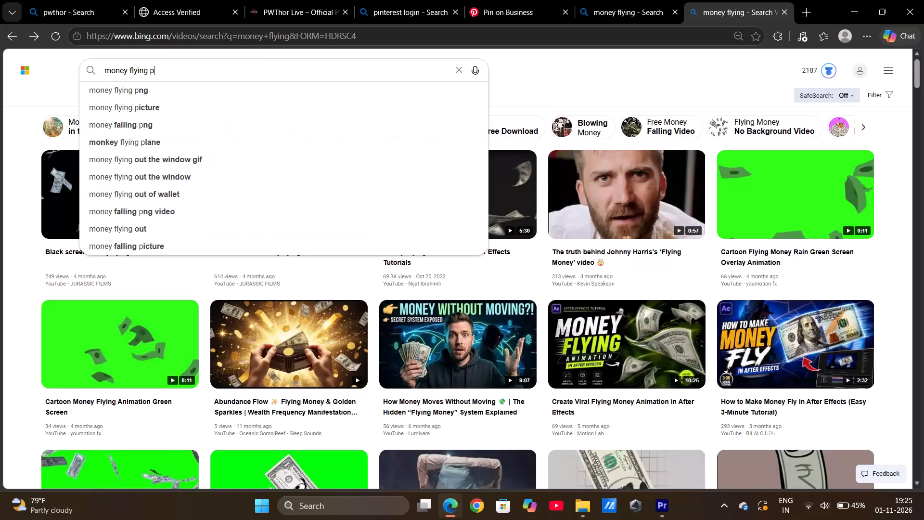
key(BackSpace)
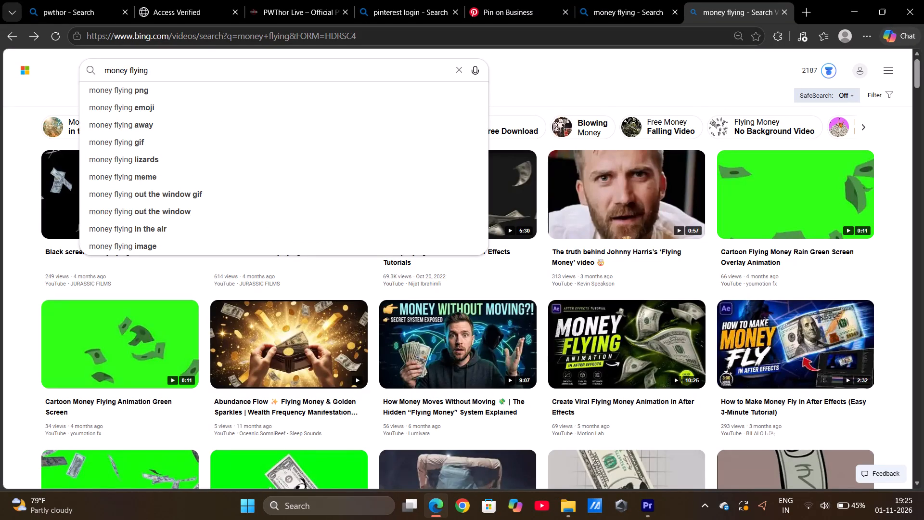
text(only not)
key(space)
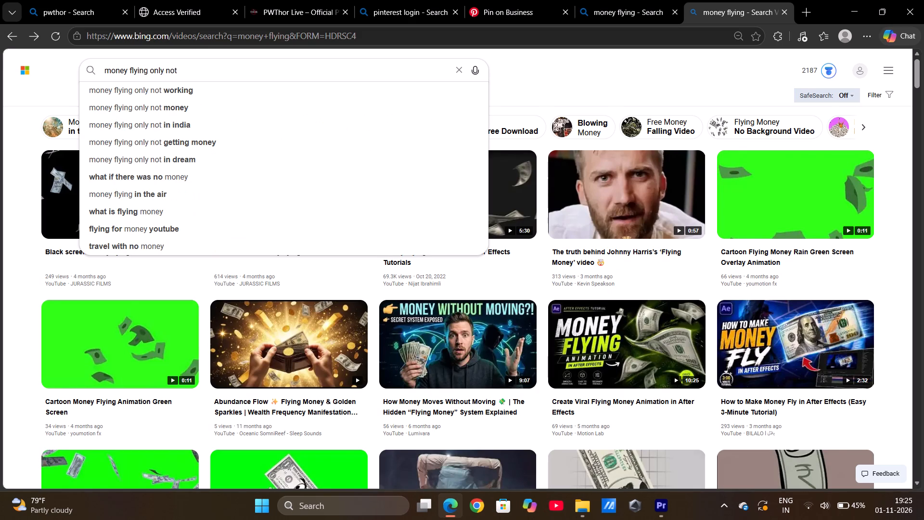
text(back)
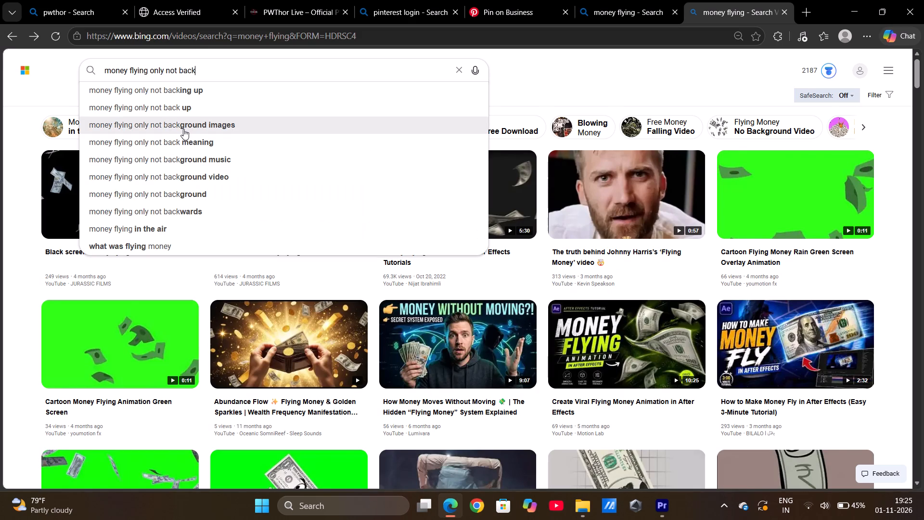
click(185, 127)
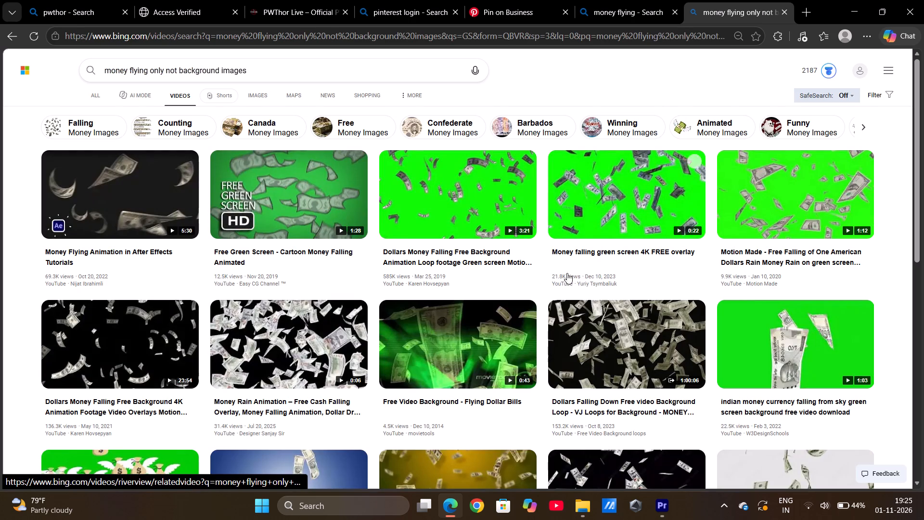
Examine the video results for flying-money footage suitable as an overlay on the opening clip.
scroll(527, 307, down, 3)
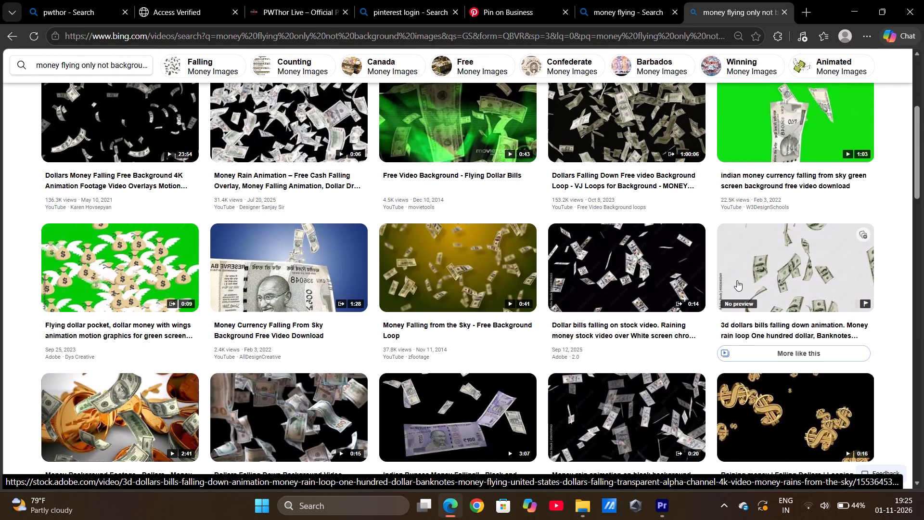
scroll(737, 280, down, 2)
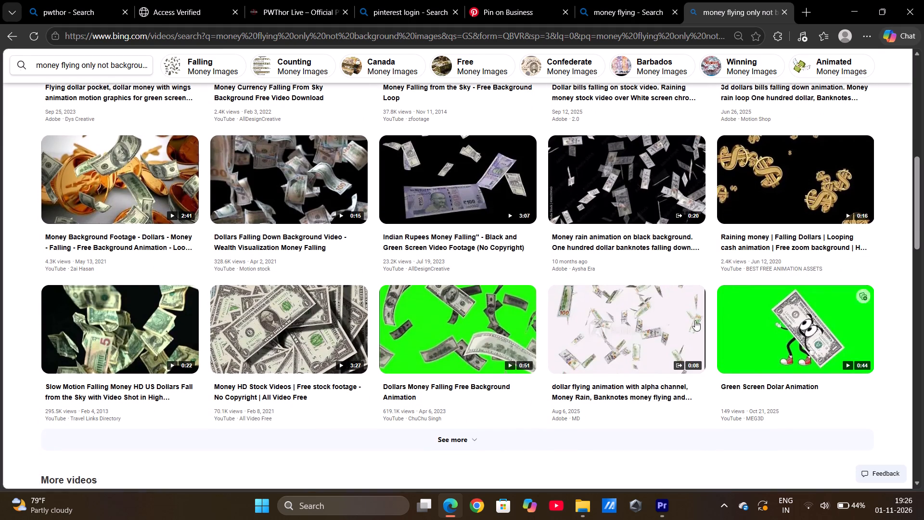
scroll(651, 343, up, 6)
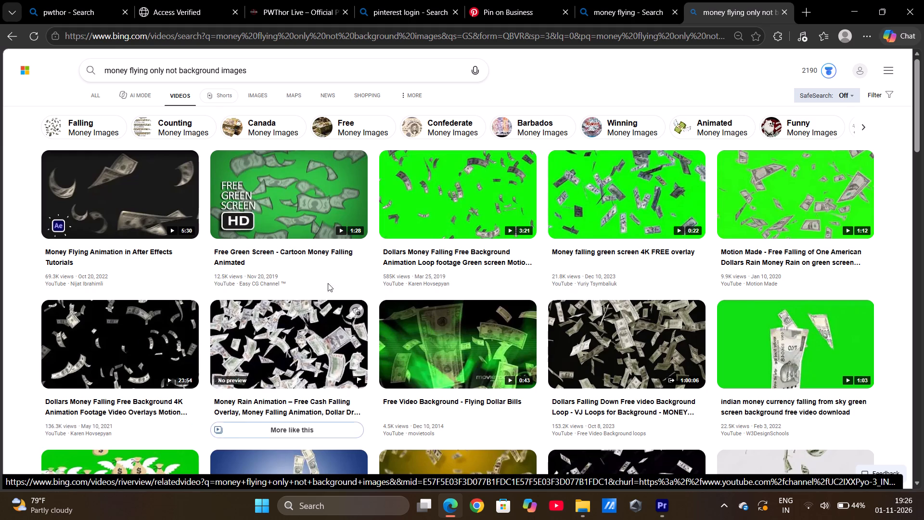
scroll(358, 287, down, 7)
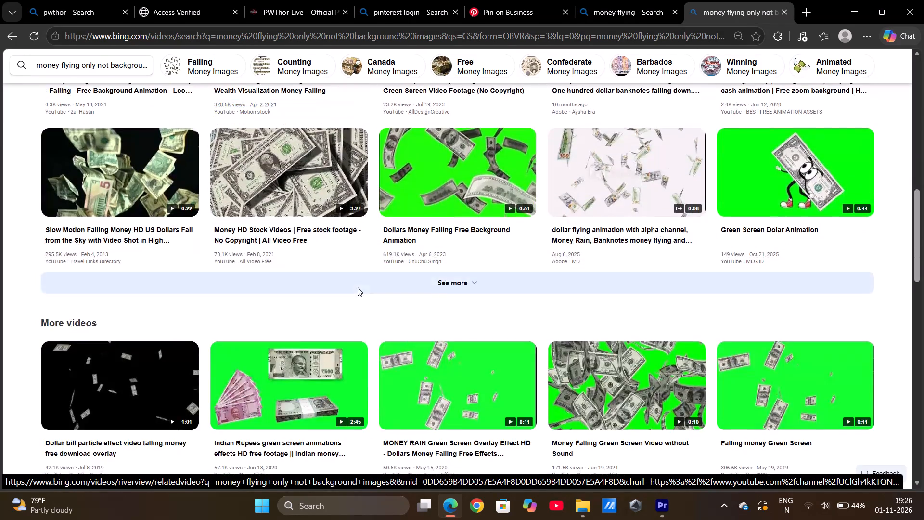
scroll(358, 287, down, 5)
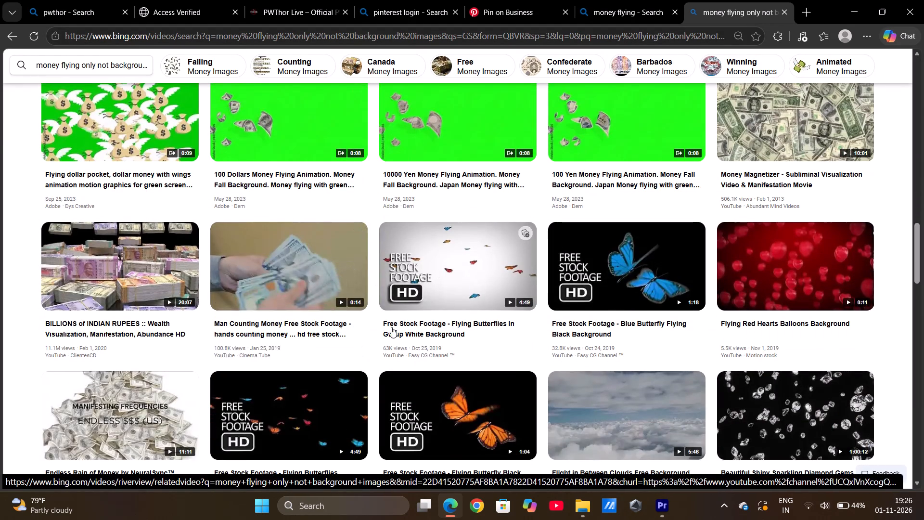
scroll(391, 327, down, 10)
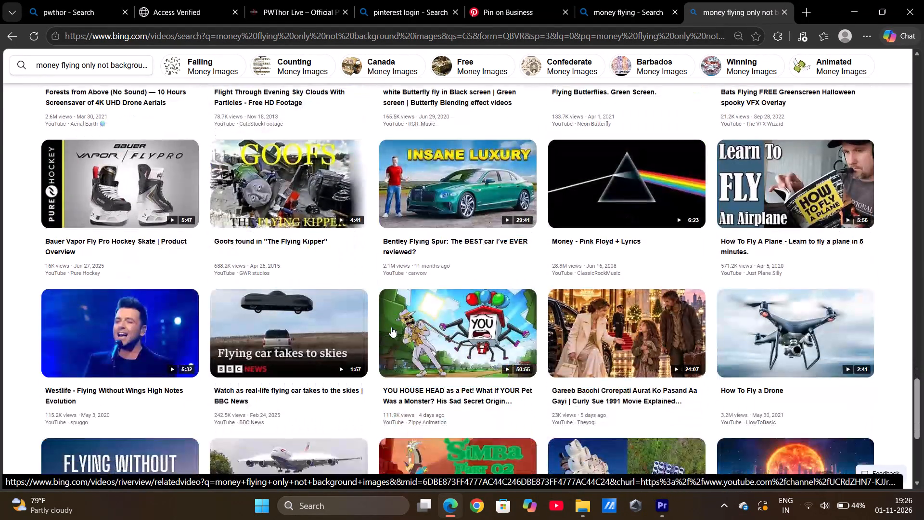
scroll(391, 327, up, 17)
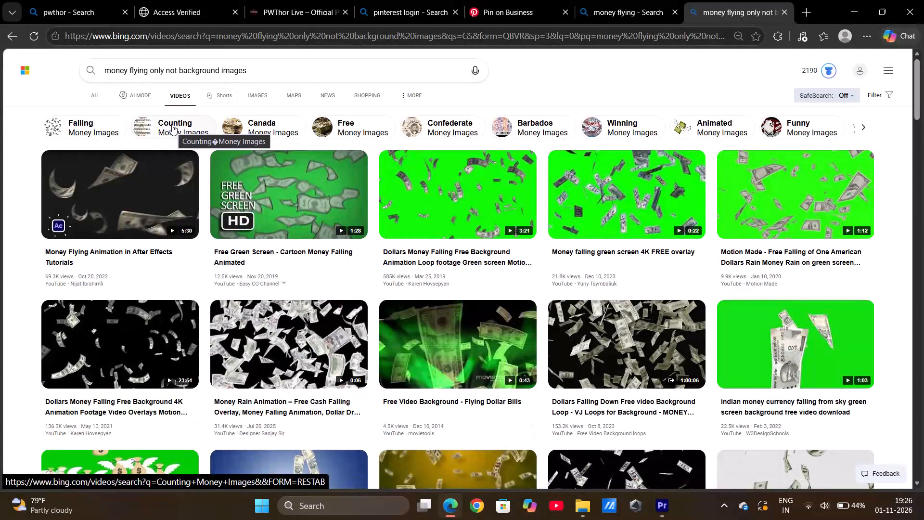
Switch to the related search "Falling Money Images" and examine its video results for a suitable money overlay.
click(73, 130)
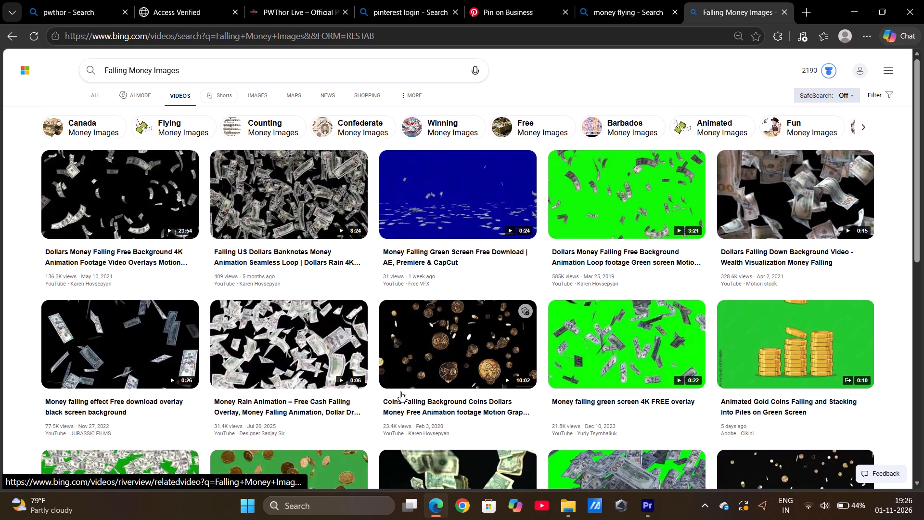
scroll(400, 391, down, 4)
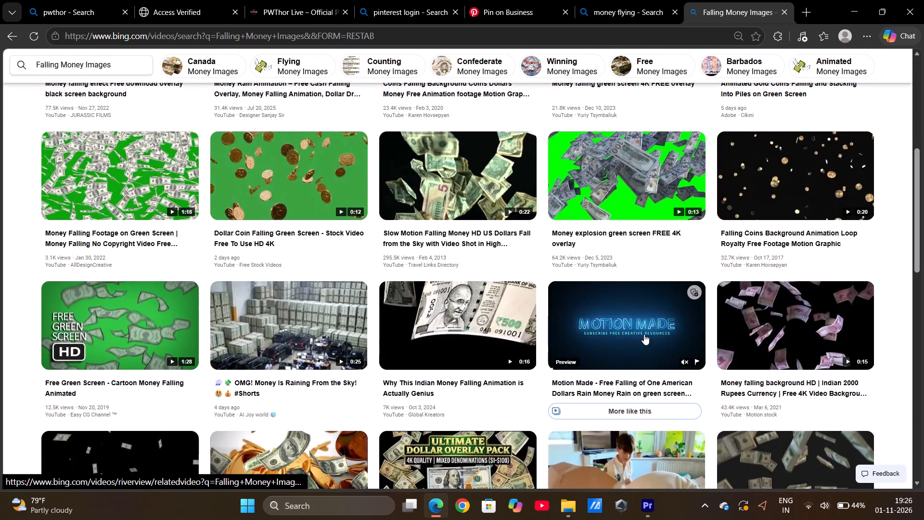
scroll(549, 408, down, 3)
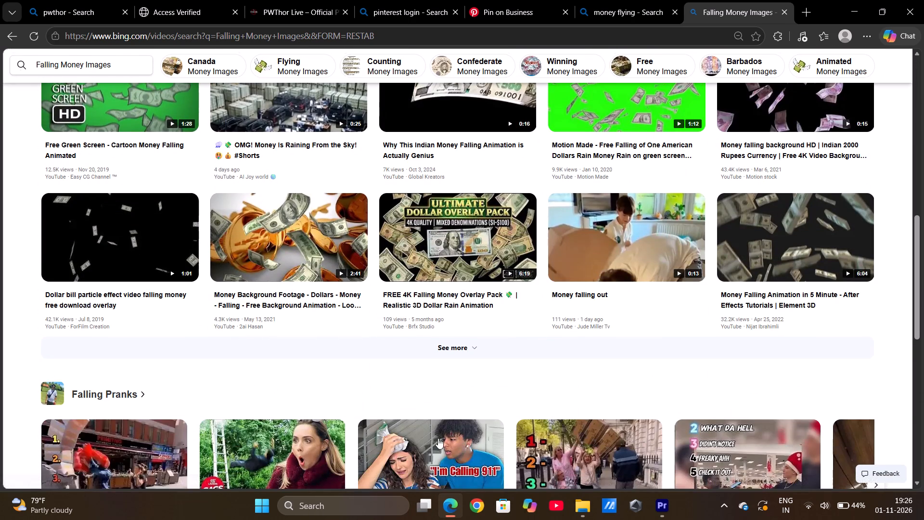
scroll(438, 438, down, 6)
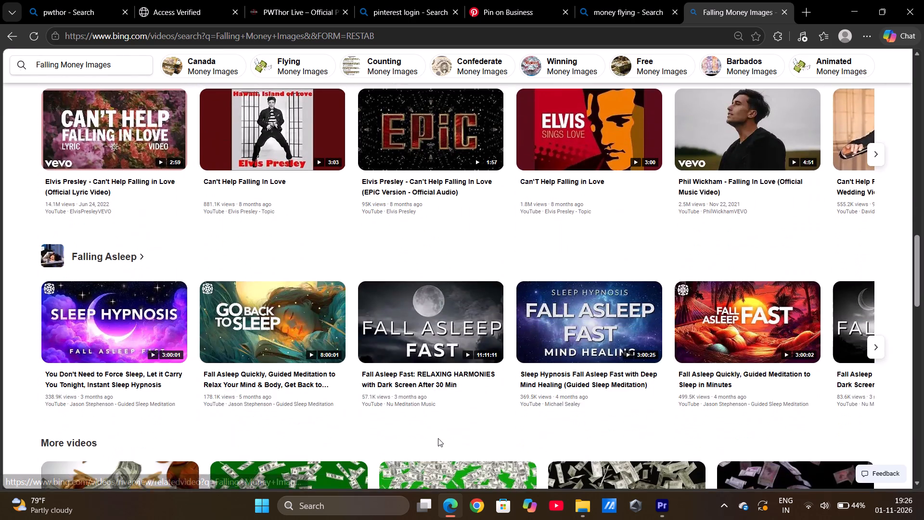
scroll(438, 438, down, 3)
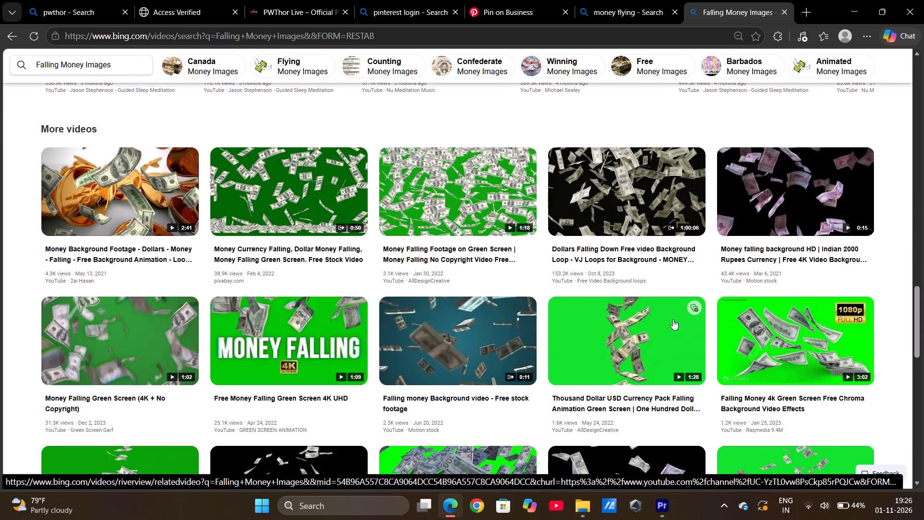
scroll(569, 321, down, 3)
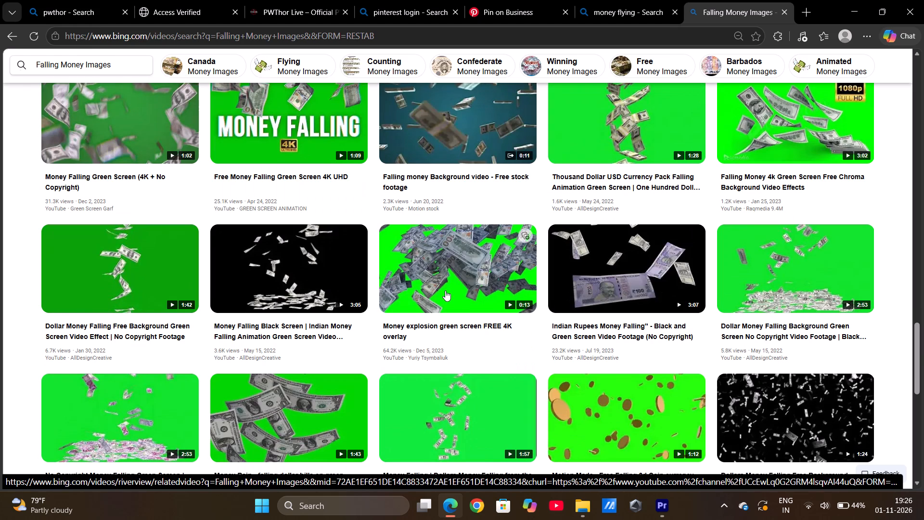
scroll(307, 370, down, 4)
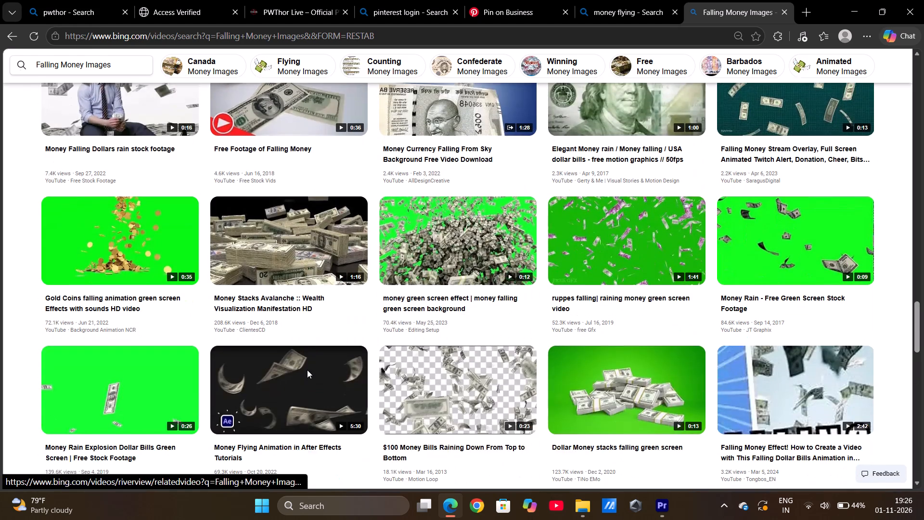
scroll(307, 370, down, 1)
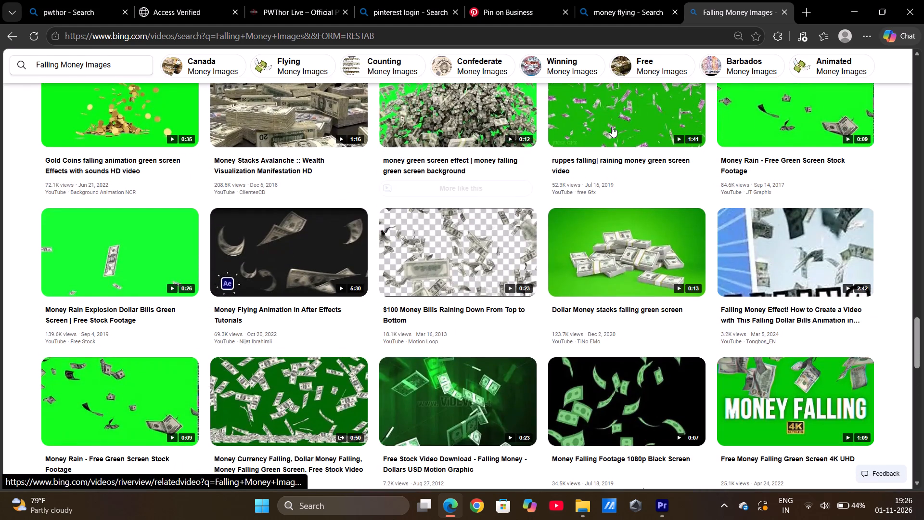
scroll(611, 126, up, 1)
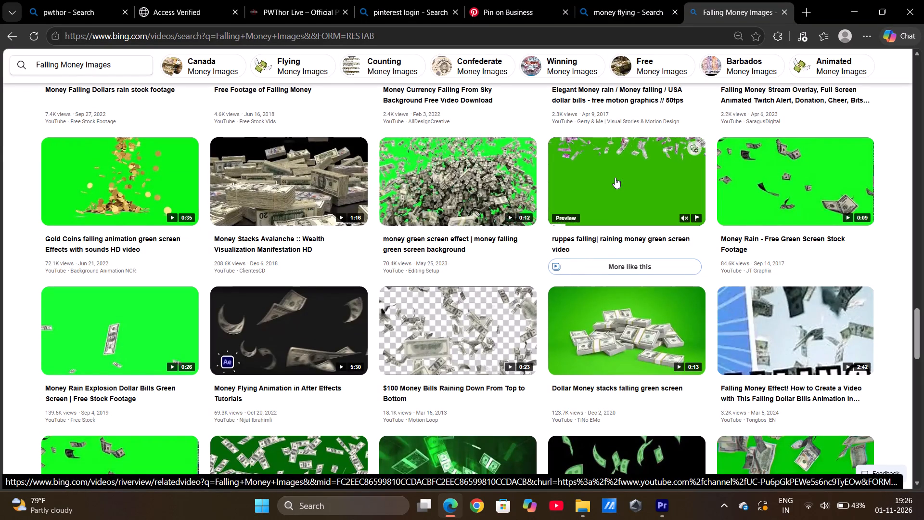
scroll(615, 178, down, 5)
scroll(615, 178, up, 1)
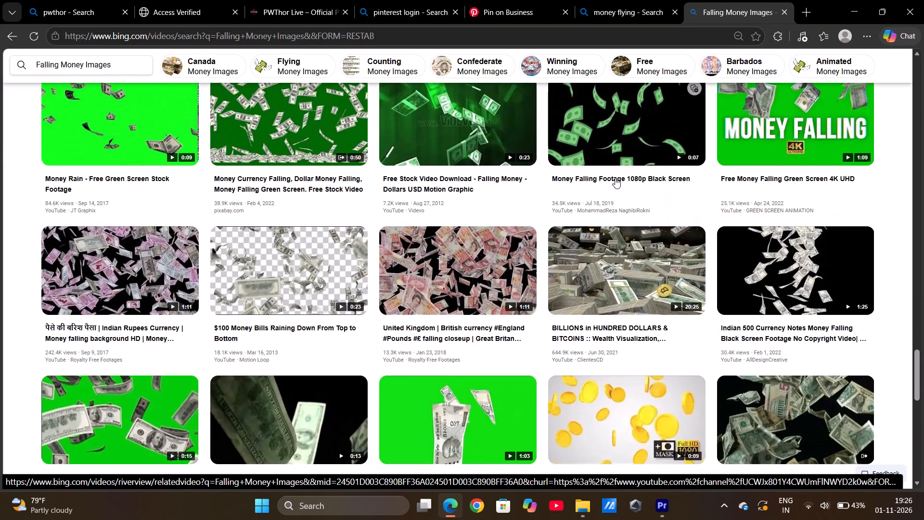
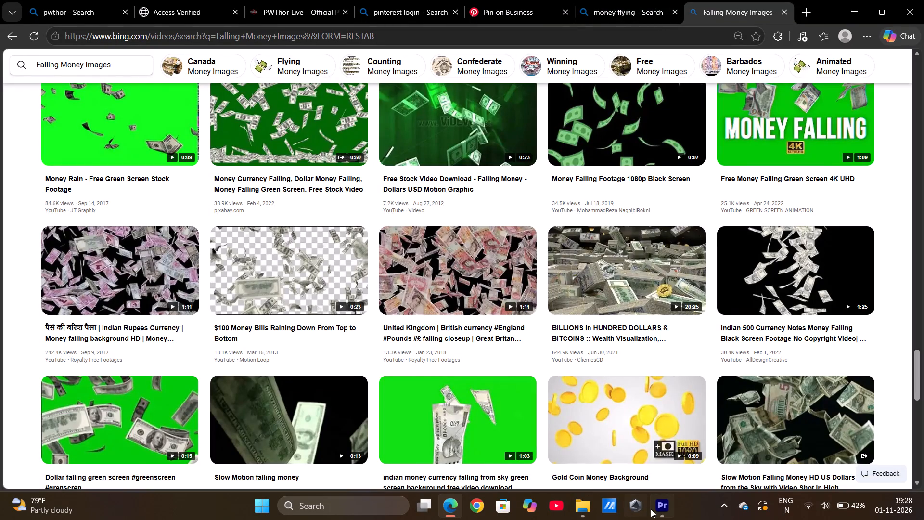
Switch back to Premiere and play the sequence from the marker at 00:00:01:42 to review download.gif.
click(576, 433)
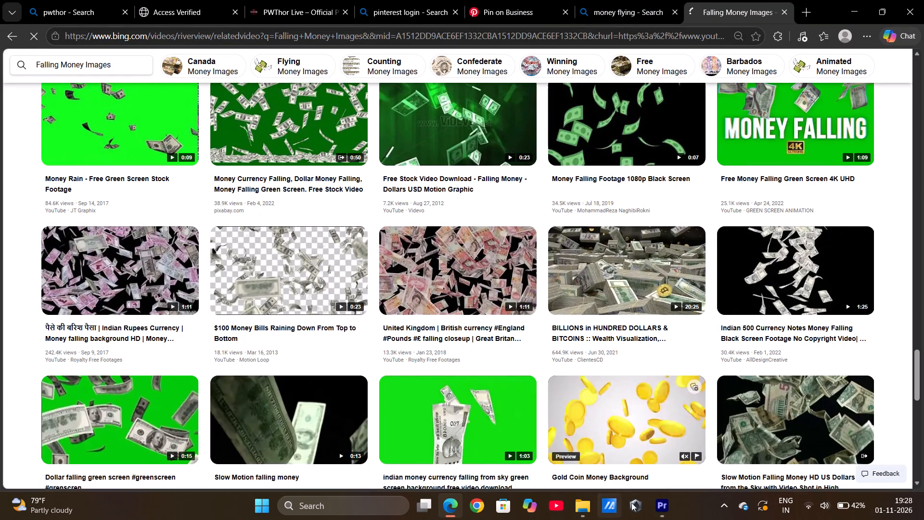
click(654, 463)
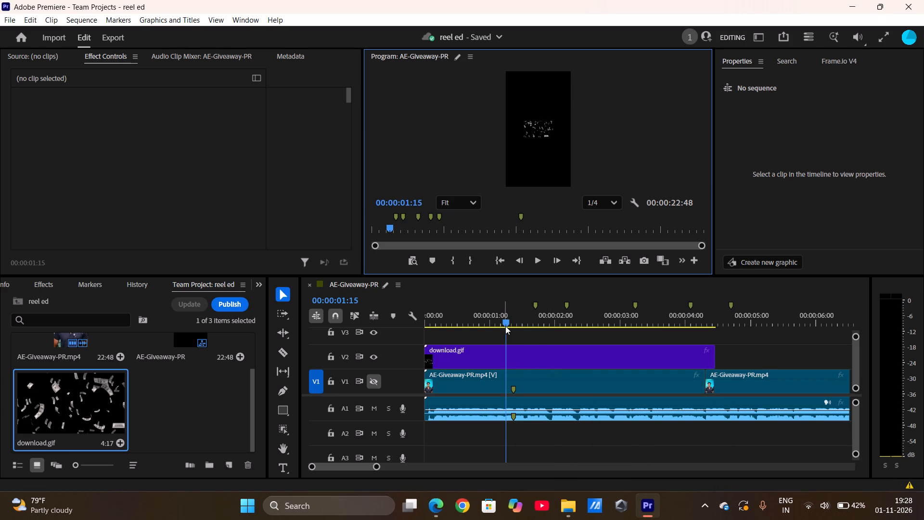
click(535, 304)
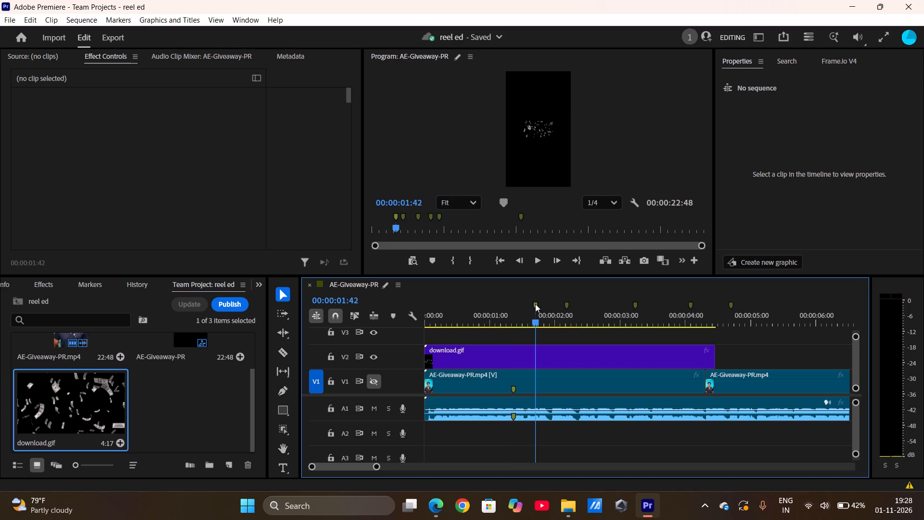
right_drag(534, 327, 652, 318)
right_drag(652, 318, 698, 333)
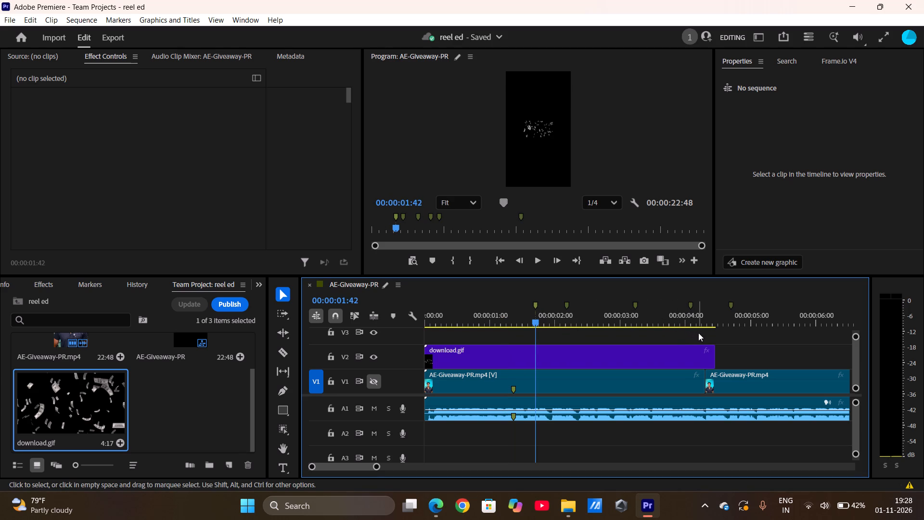
right_drag(535, 321, 560, 322)
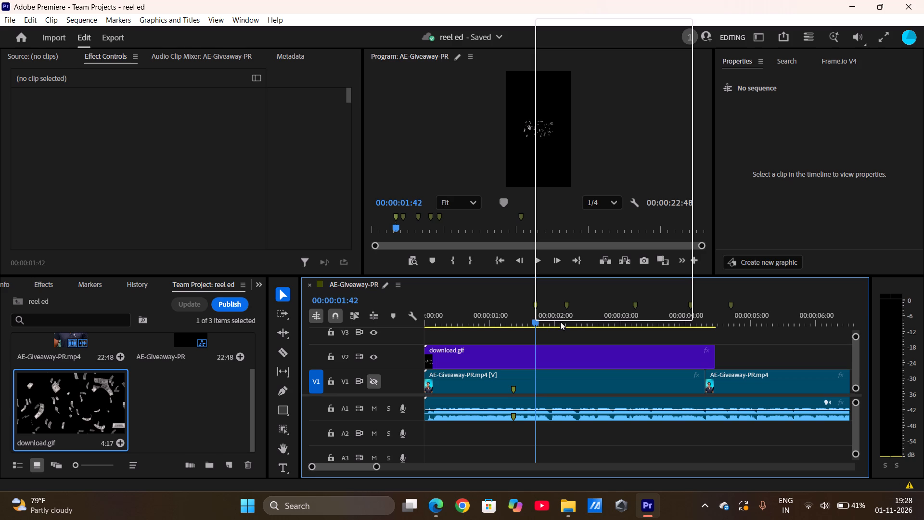
right_drag(560, 322, 609, 325)
click(576, 335)
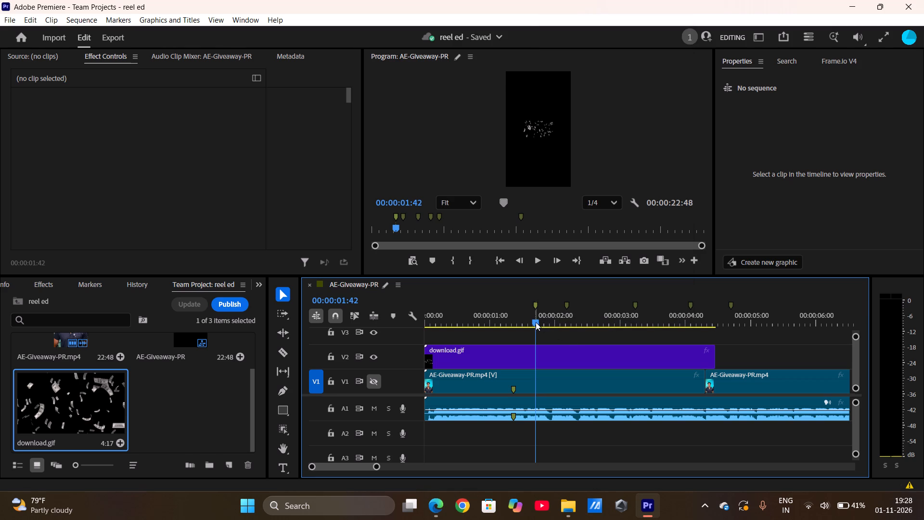
right_click(534, 322)
click(535, 322)
right_drag(535, 322, 565, 322)
click(524, 350)
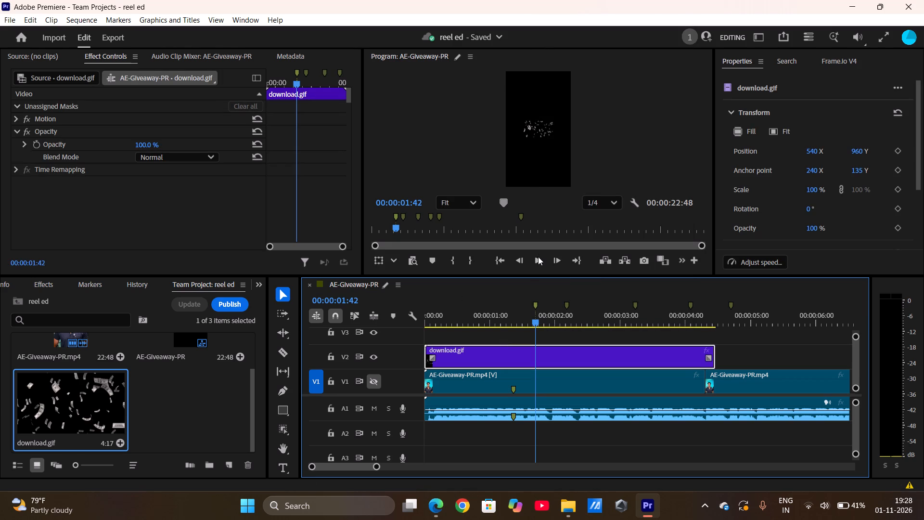
click(538, 260)
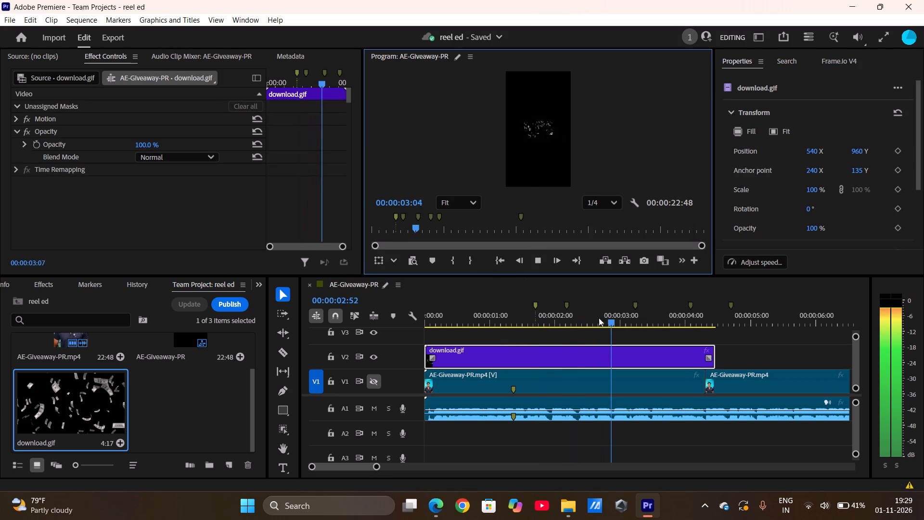
Scrub from the sequence start to the marker at 00:00:04:05 to examine the download.gif overlay.
click(497, 258)
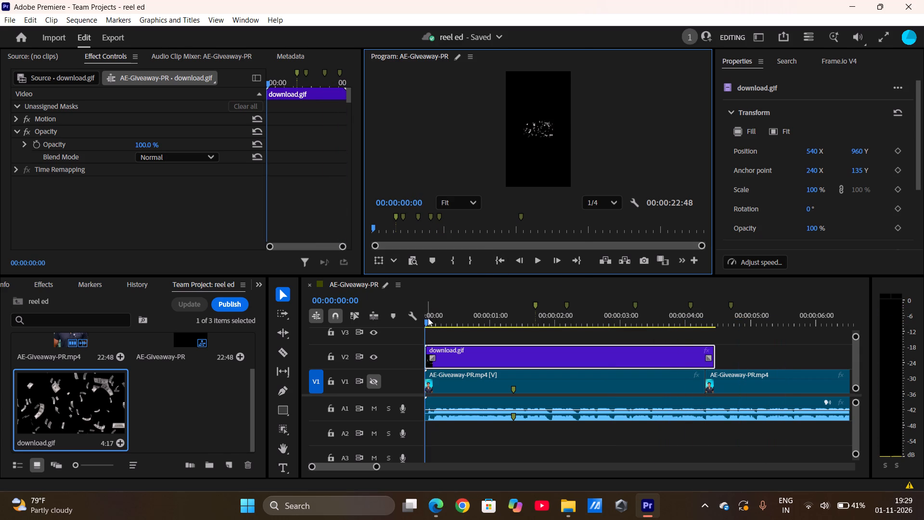
right_drag(427, 319, 475, 323)
click(455, 334)
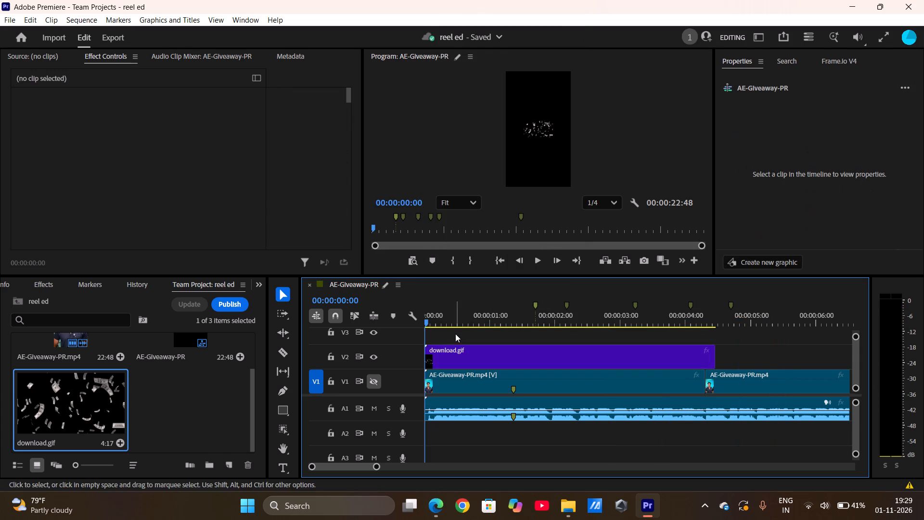
drag(427, 323, 427, 323)
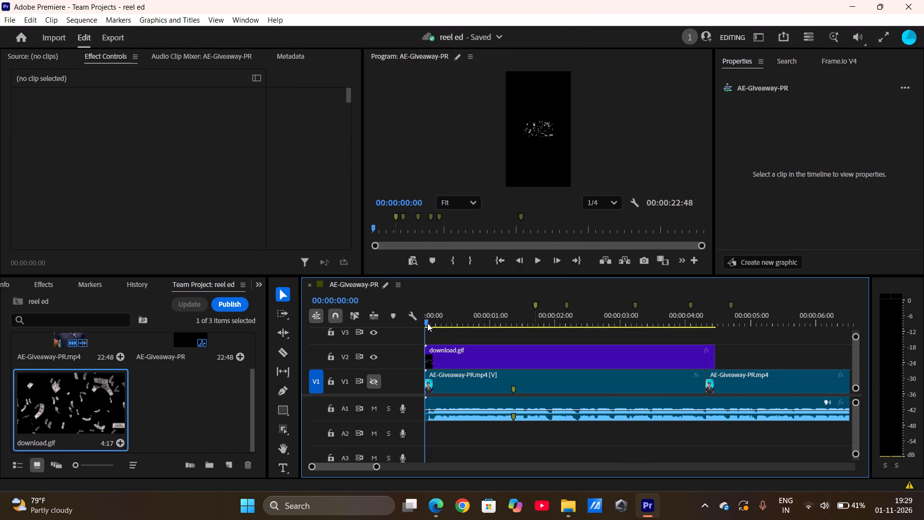
drag(427, 323, 648, 308)
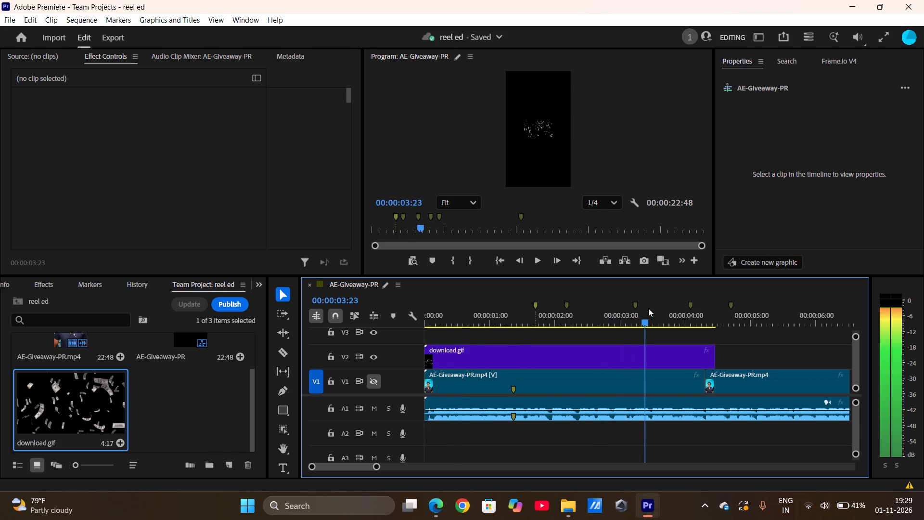
drag(648, 308, 692, 303)
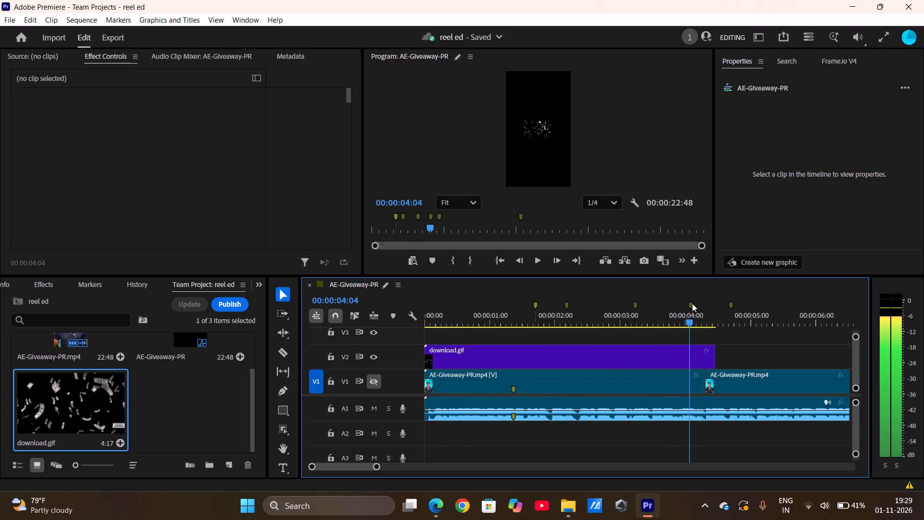
drag(692, 303, 700, 303)
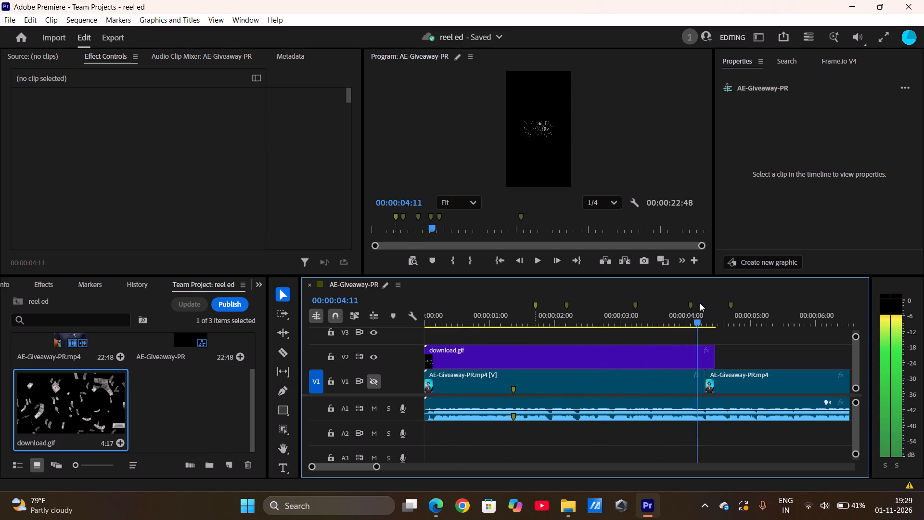
drag(700, 303, 694, 305)
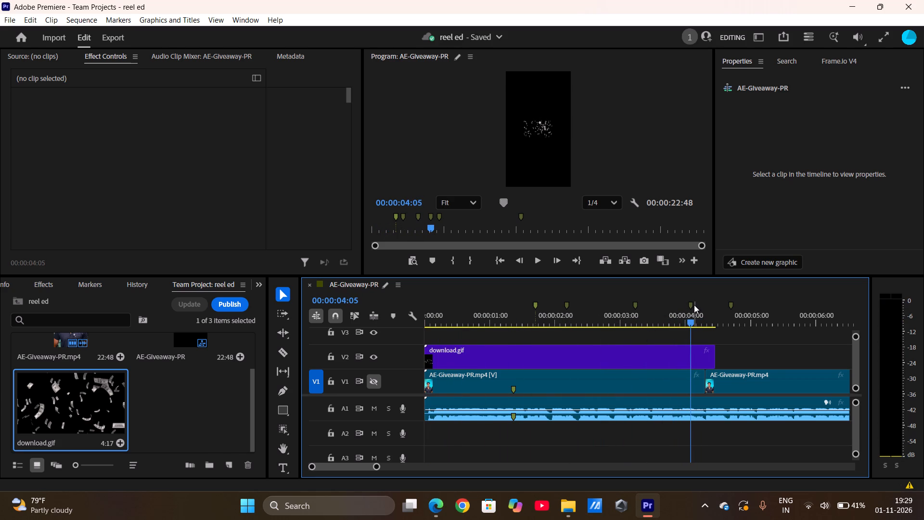
Turn off track V2's output and turn track V1's output back on.
click(374, 358)
click(373, 378)
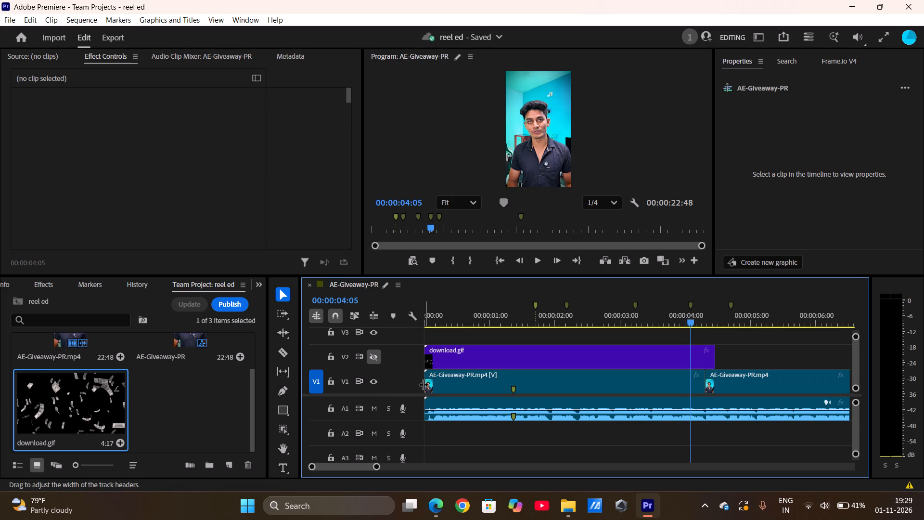
Expand the Motion properties of the opening AE-Giveaway-PR.mp4 clip on V1 and return the playhead to the sequence start.
click(251, 20)
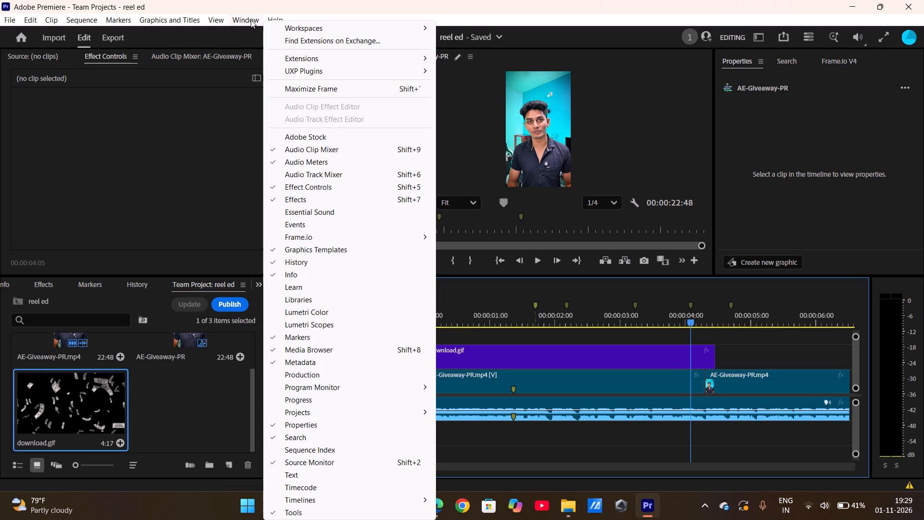
click(486, 376)
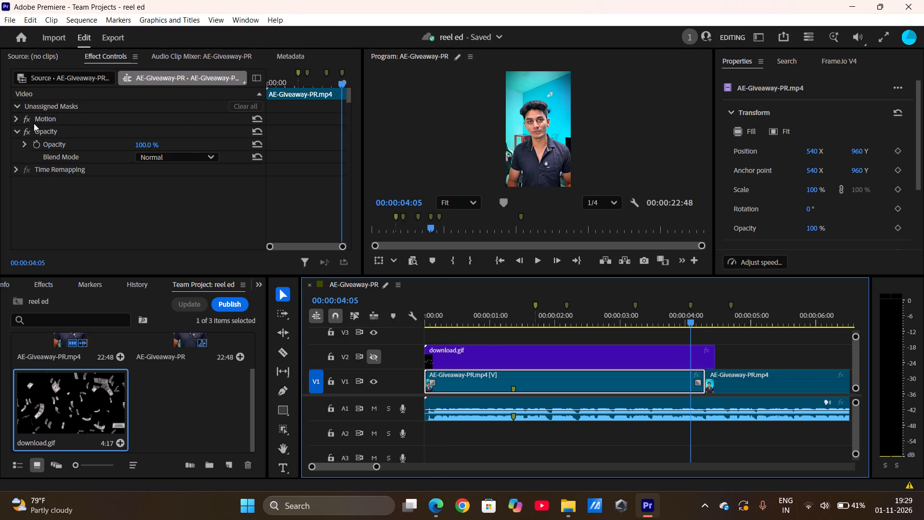
click(22, 130)
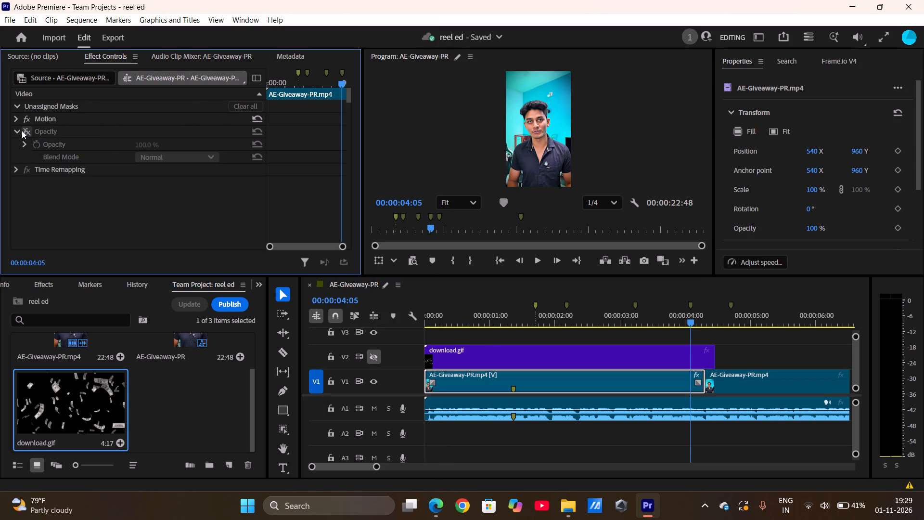
click(22, 130)
click(16, 131)
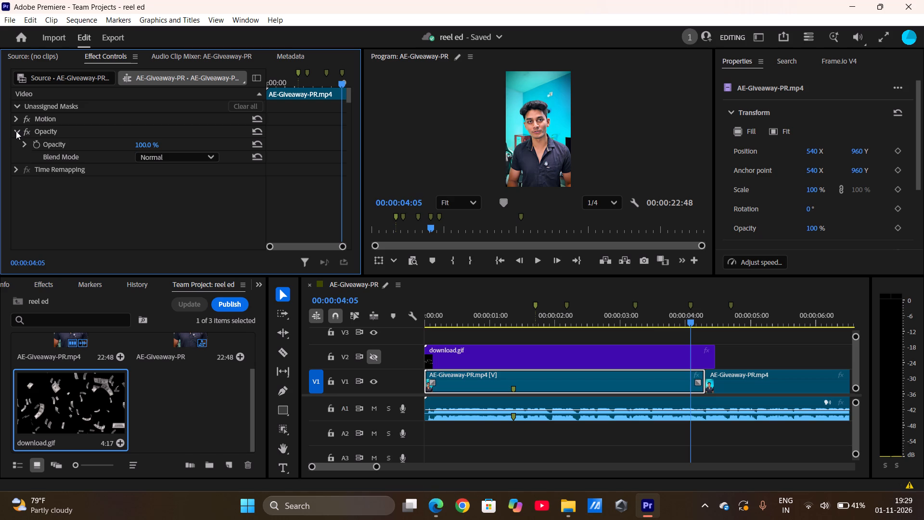
click(22, 131)
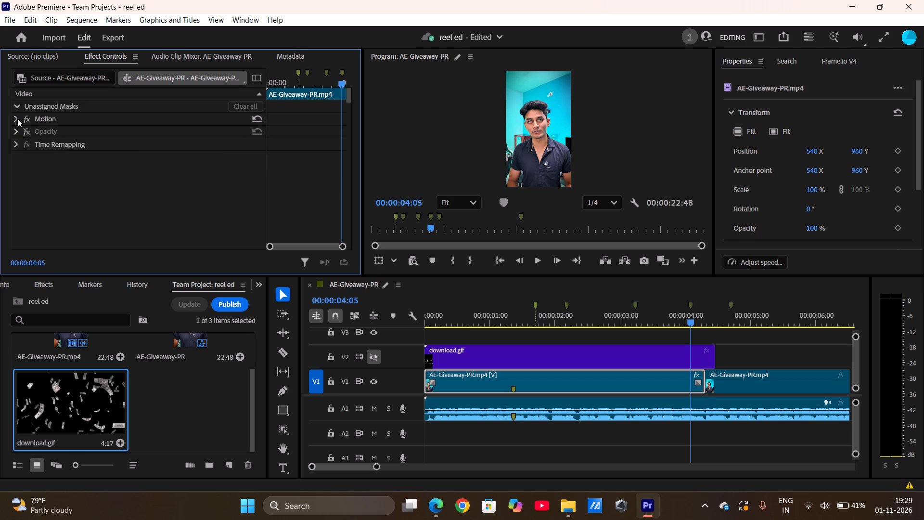
click(27, 131)
click(16, 117)
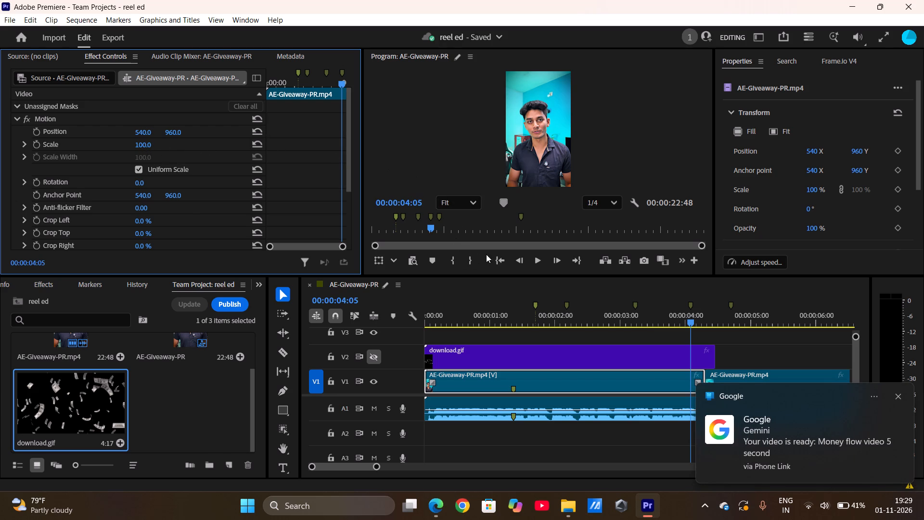
click(498, 258)
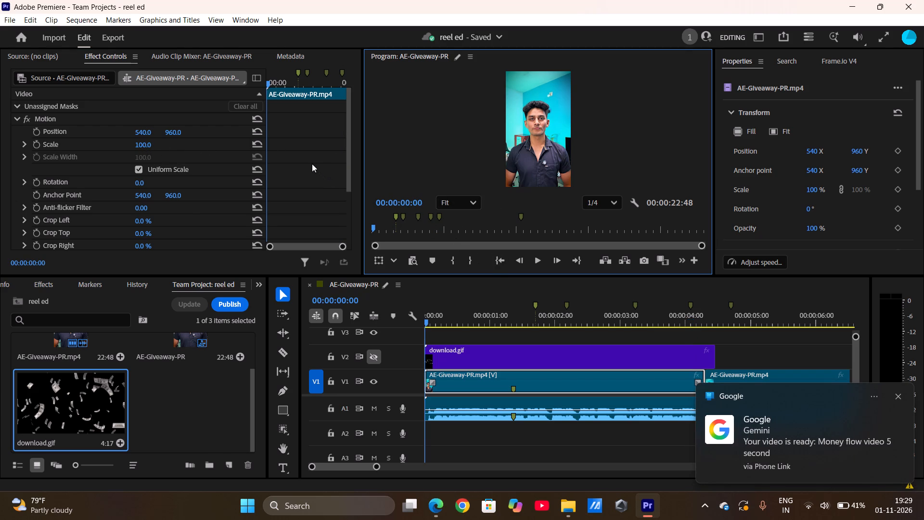
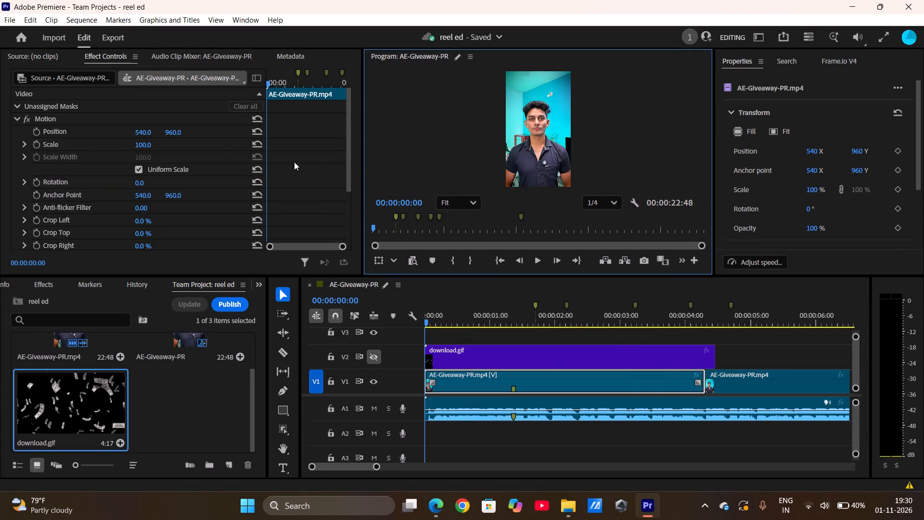
Enable Scale and Position keyframing on the opening AE-Giveaway-PR.mp4 clip at the sequence start.
click(34, 142)
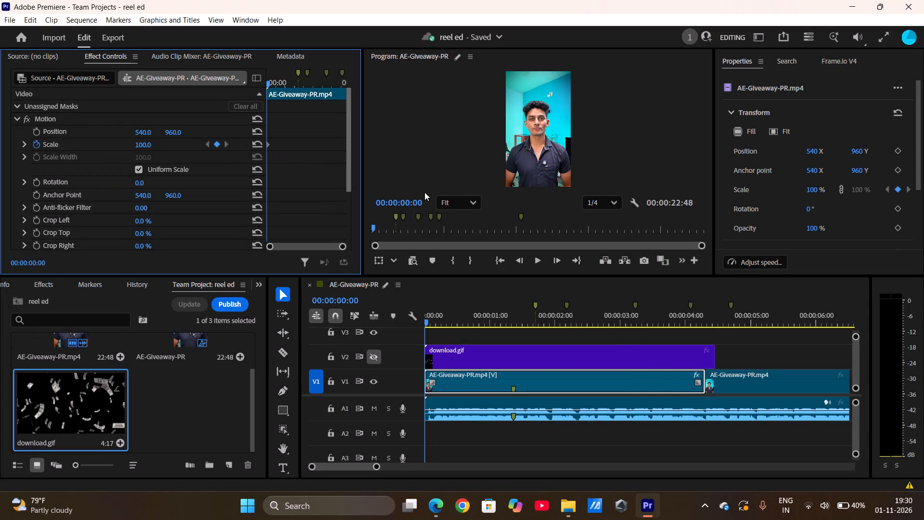
click(35, 134)
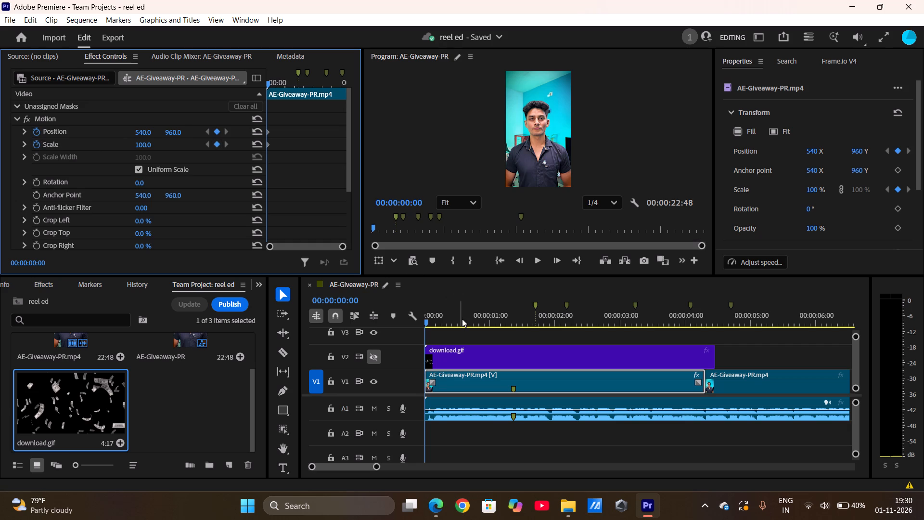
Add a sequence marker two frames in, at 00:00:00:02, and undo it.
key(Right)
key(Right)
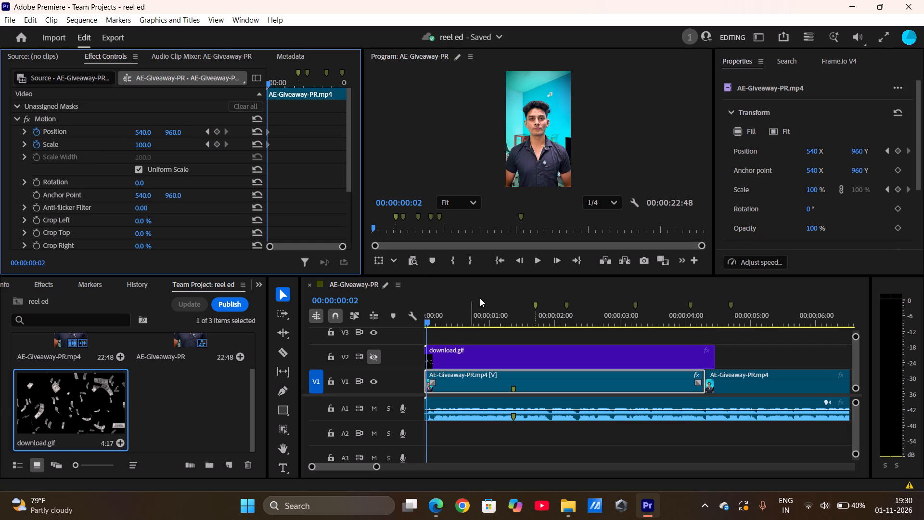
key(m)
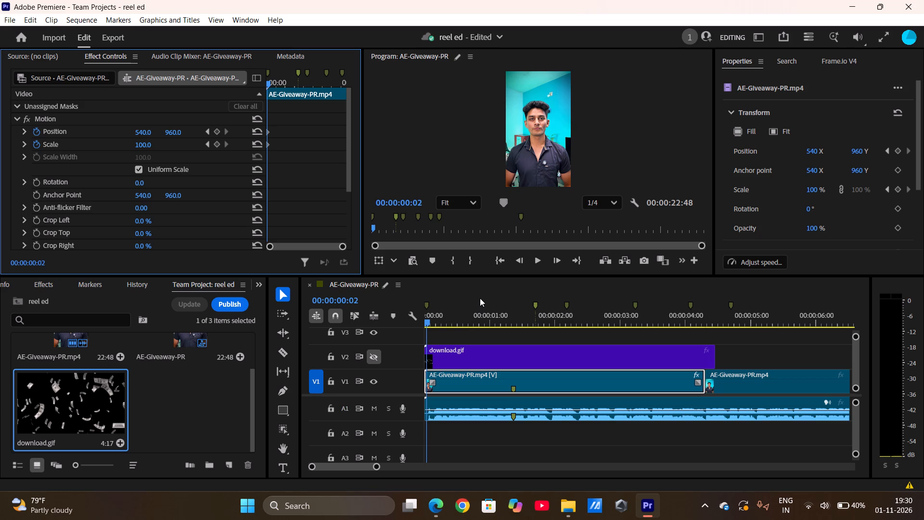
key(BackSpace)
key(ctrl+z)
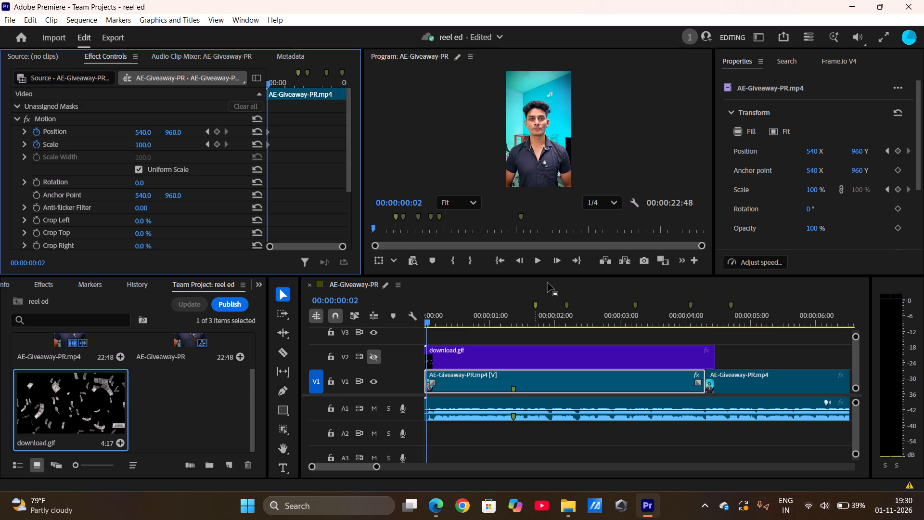
Add Scale and Position keyframes to the opening clip at 00:00:04:00.
drag(425, 321, 617, 334)
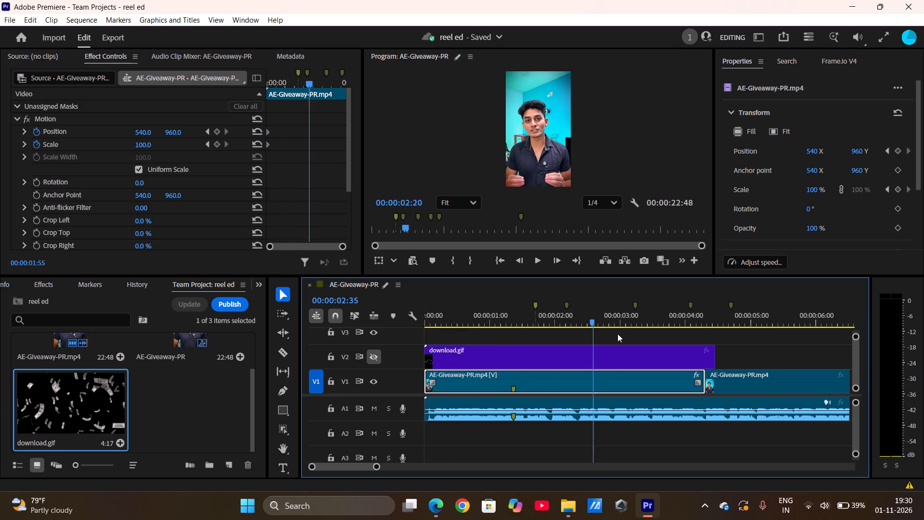
drag(617, 334, 685, 328)
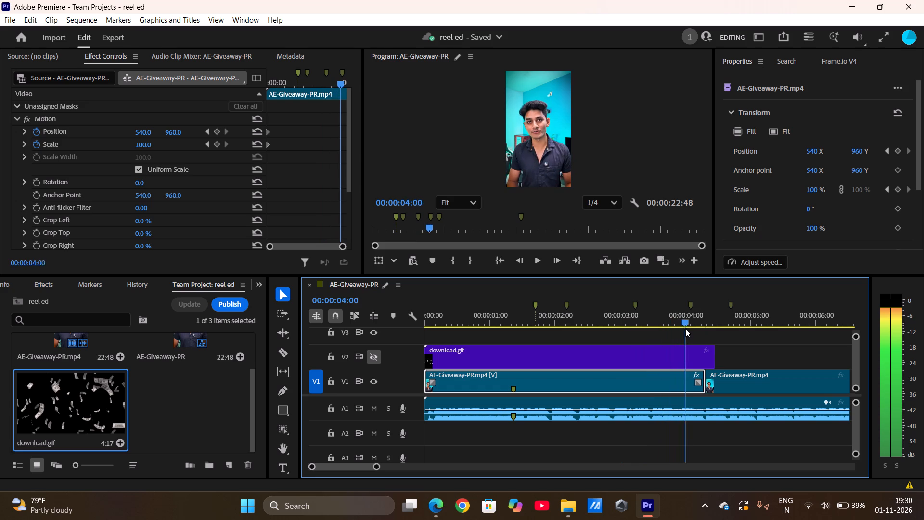
drag(685, 328, 690, 328)
click(690, 328)
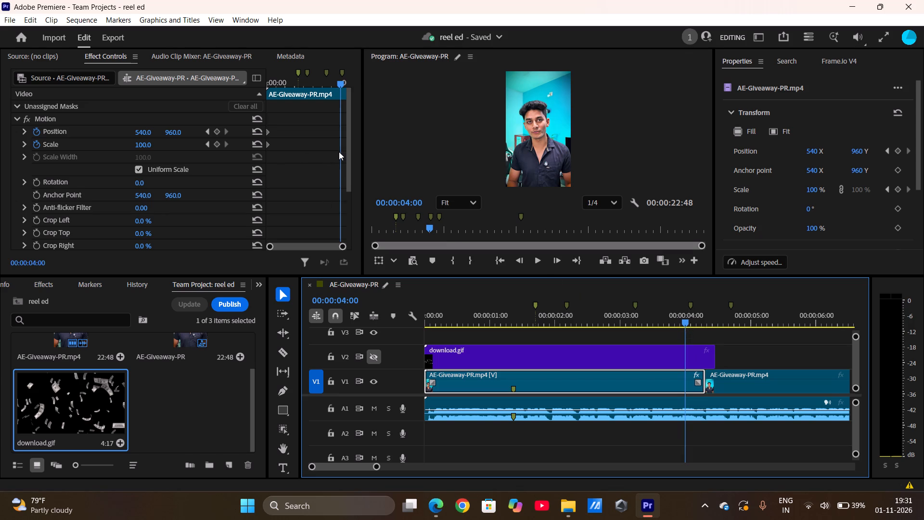
click(226, 143)
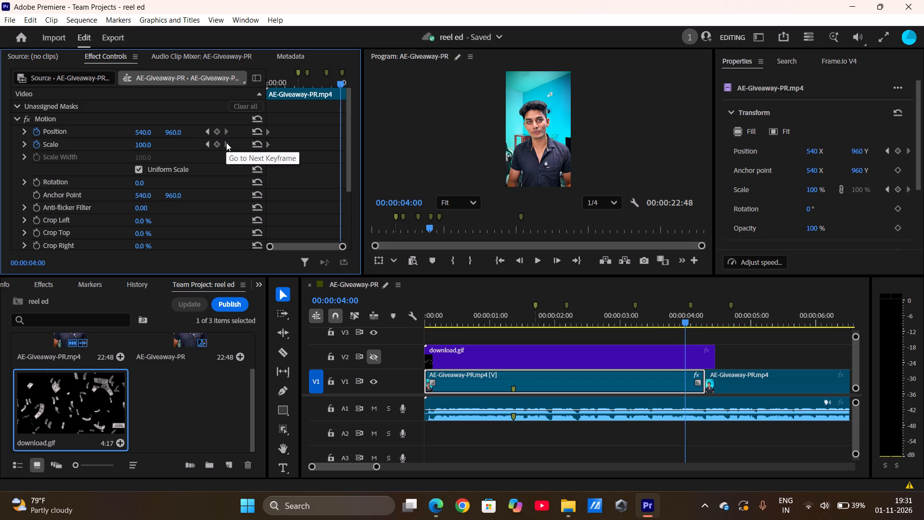
click(226, 143)
click(219, 143)
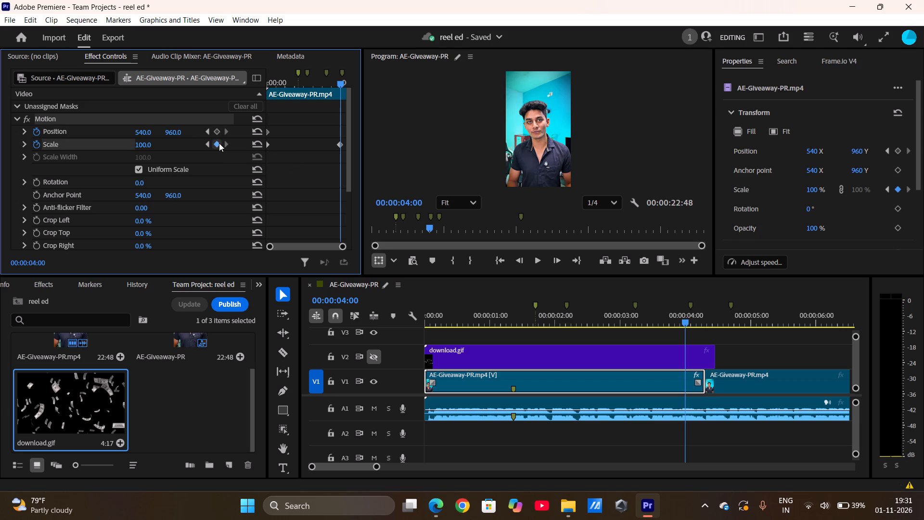
click(217, 129)
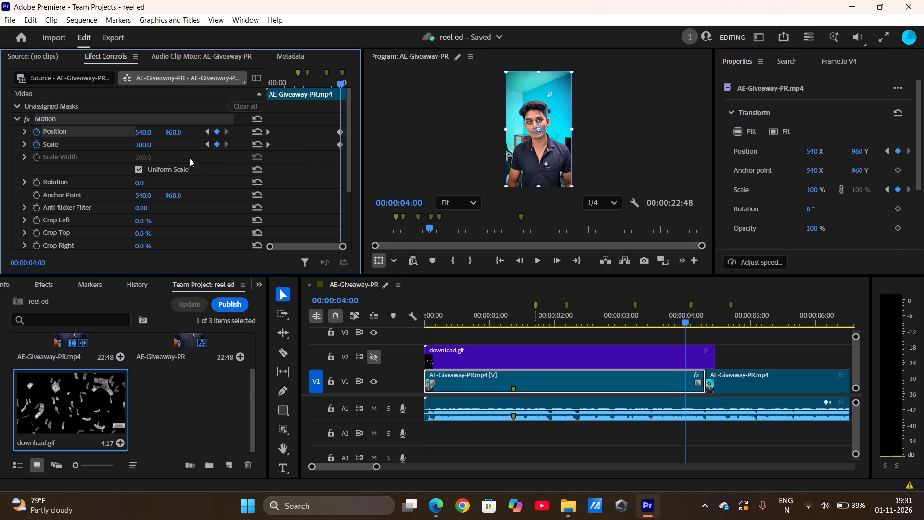
Set the opening clip's Scale to 134 at the 00:00:04:00 keyframe.
drag(138, 145, 147, 146)
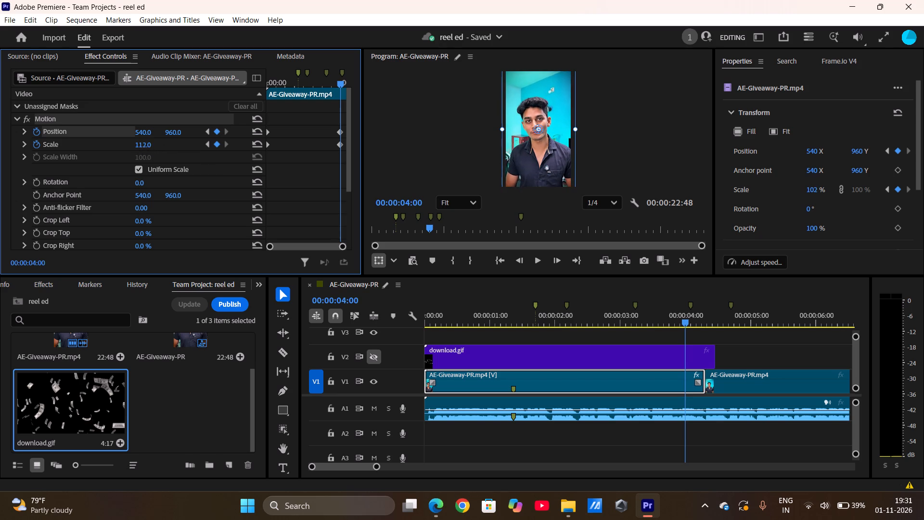
drag(147, 146, 167, 151)
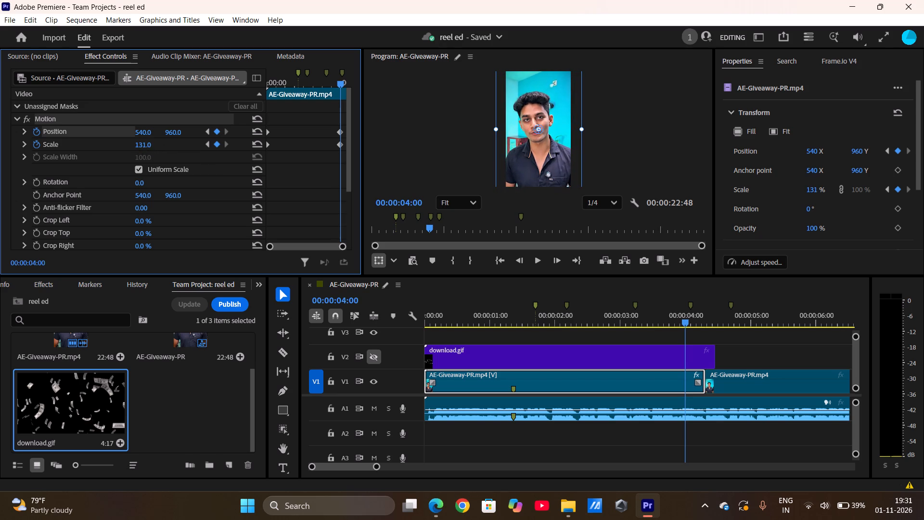
drag(167, 151, 173, 154)
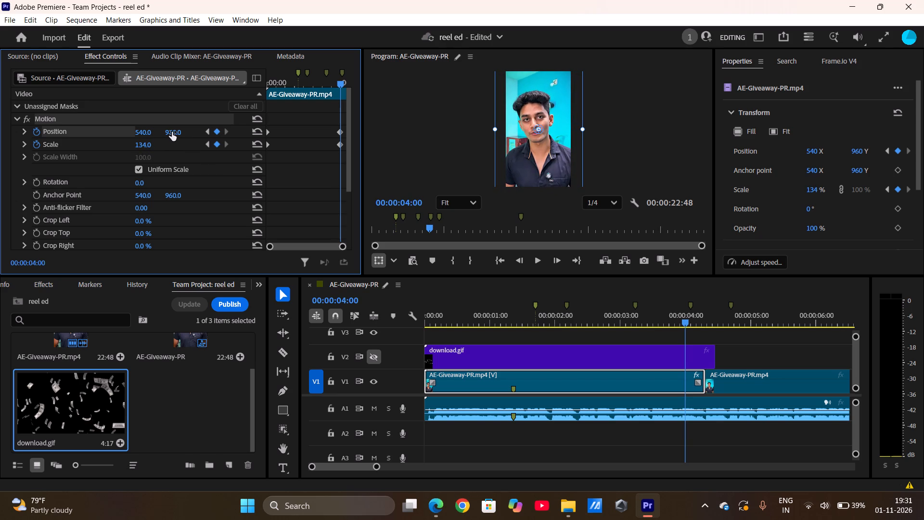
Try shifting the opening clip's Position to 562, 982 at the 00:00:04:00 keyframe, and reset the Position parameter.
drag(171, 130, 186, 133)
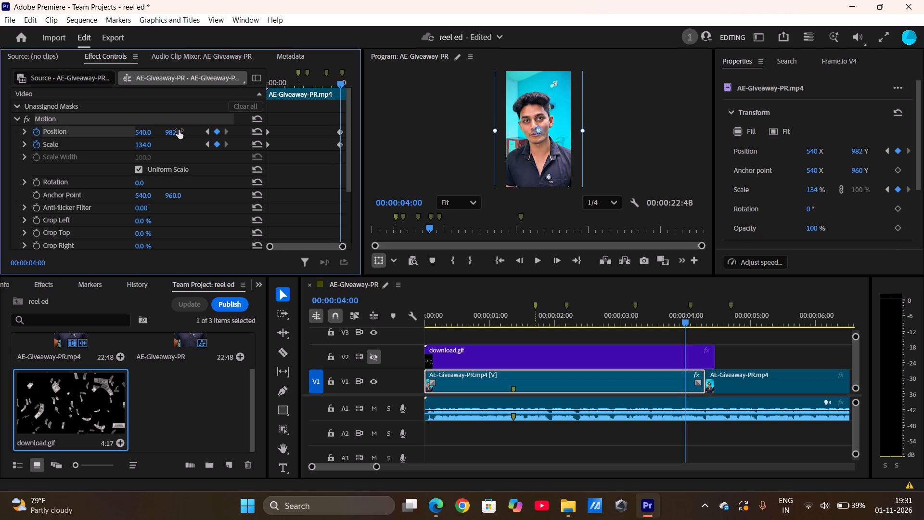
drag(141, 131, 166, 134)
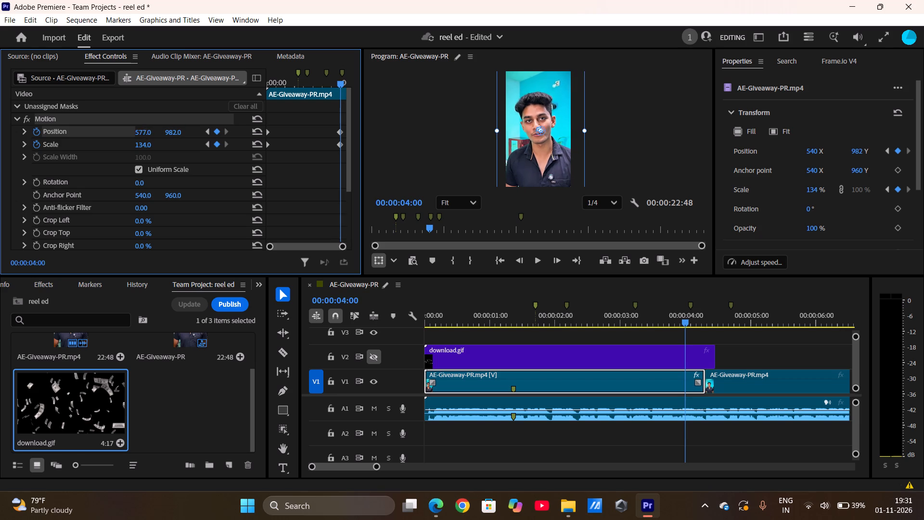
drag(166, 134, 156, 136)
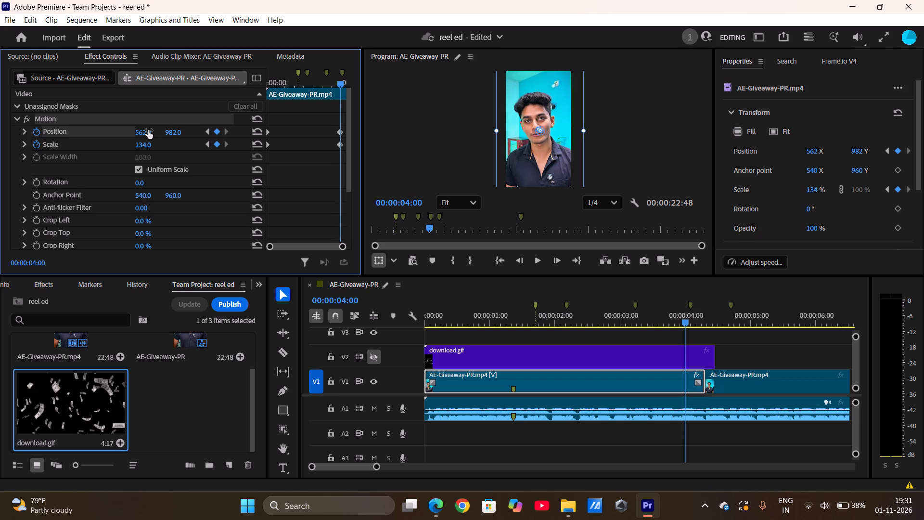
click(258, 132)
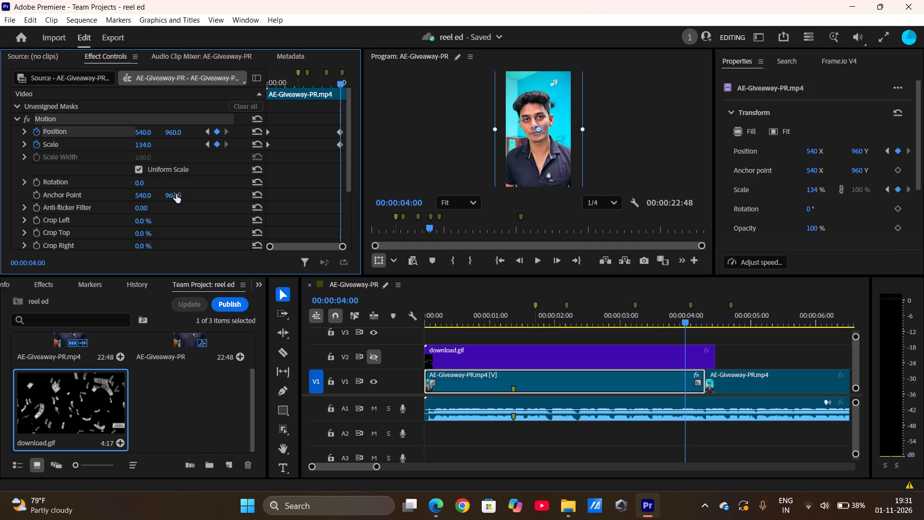
Set the opening clip's vertical Anchor Point value to 1136.
drag(171, 196, 192, 196)
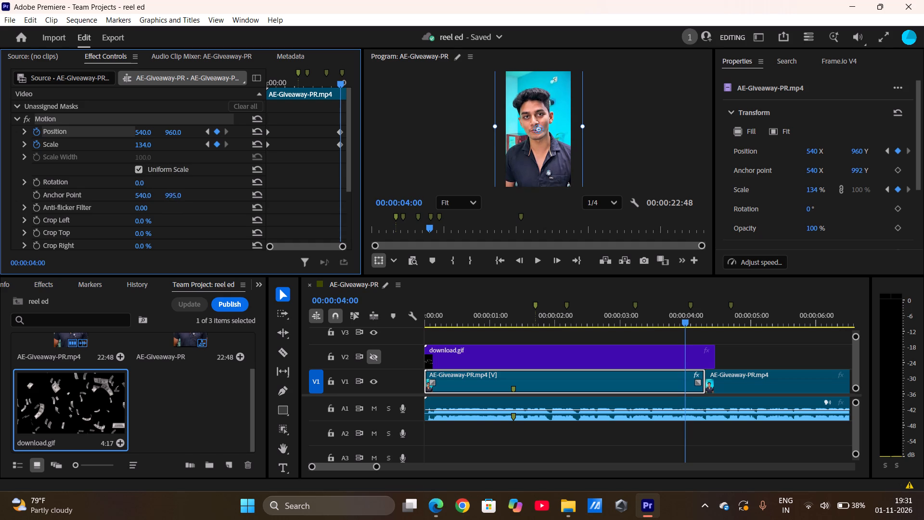
drag(192, 196, 242, 204)
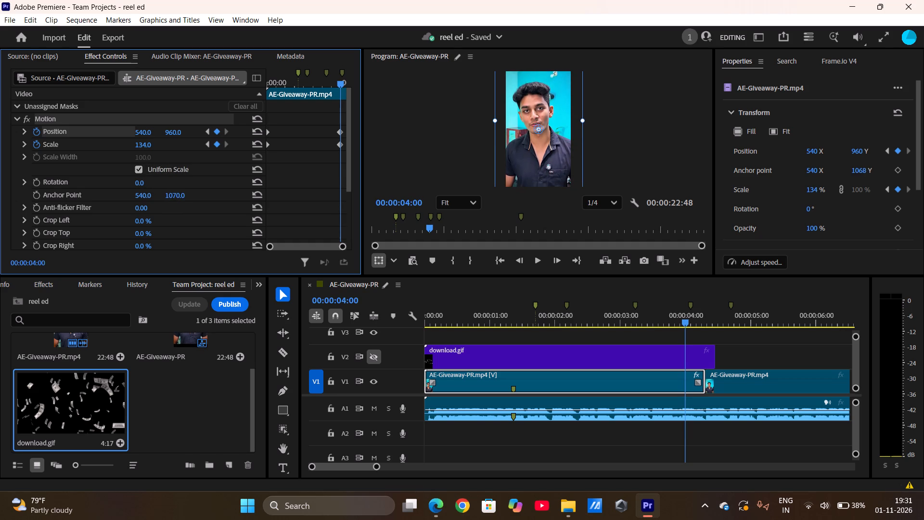
drag(242, 204, 269, 209)
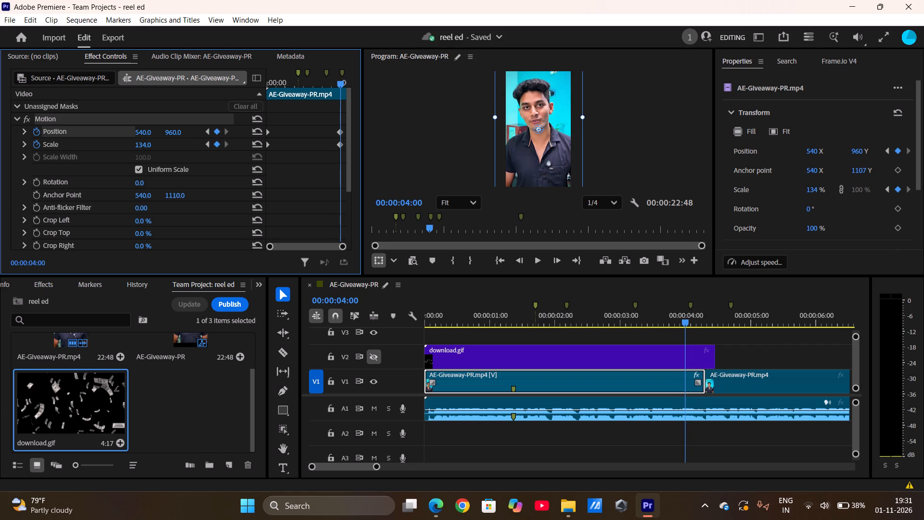
drag(269, 209, 287, 212)
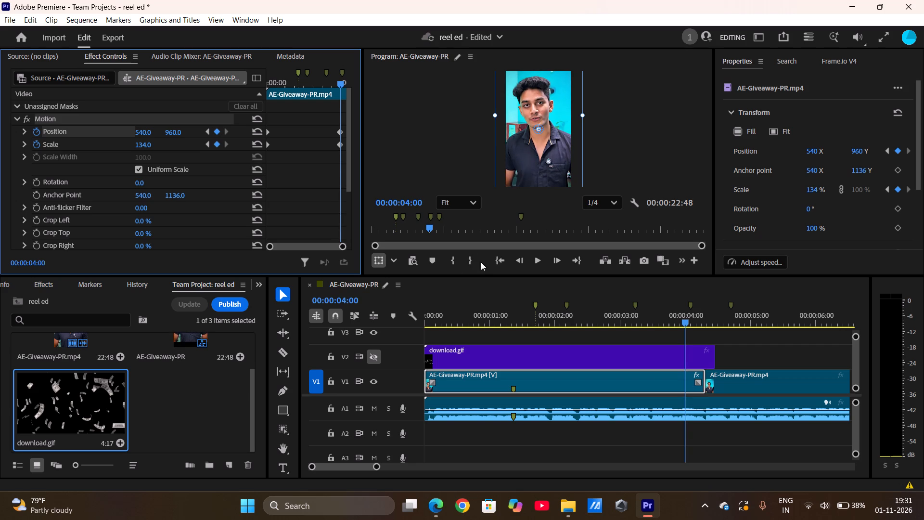
Return to the sequence start and enlarge the opening clip to a Scale of about 123.7, filling the frame's lower edge.
click(500, 259)
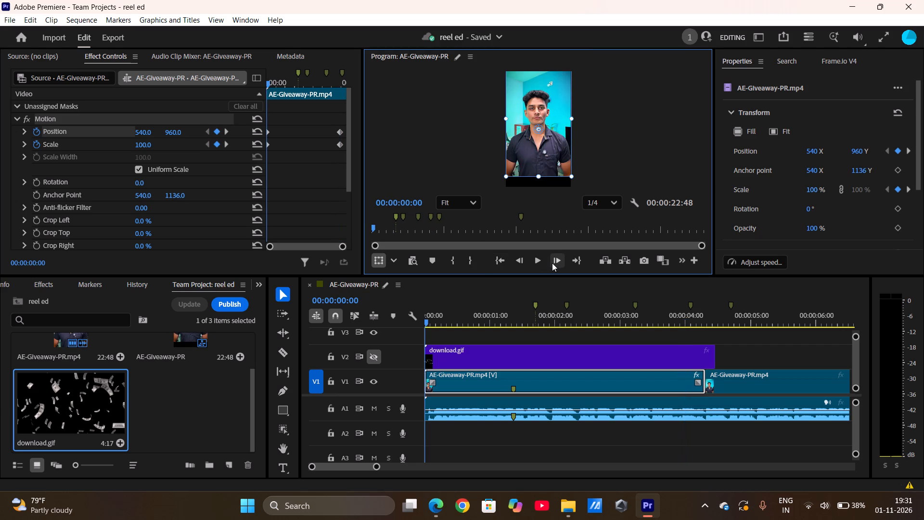
drag(538, 179, 539, 185)
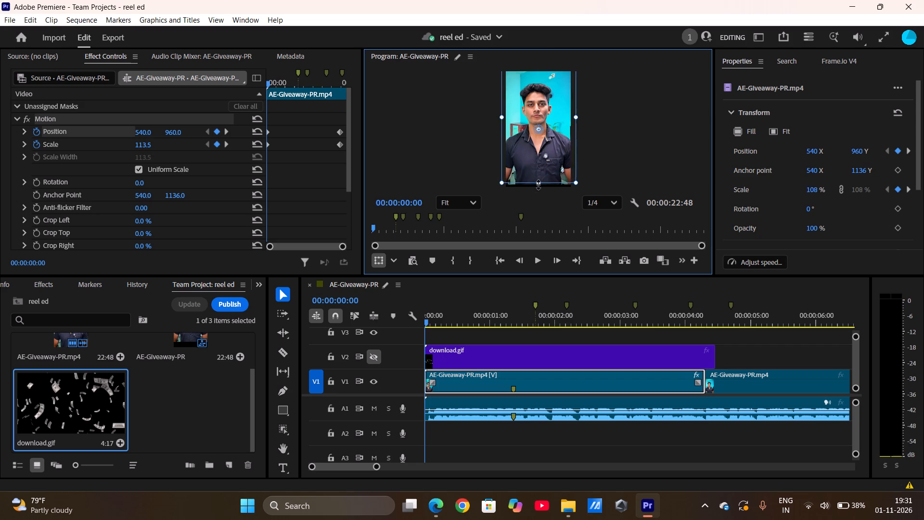
drag(539, 185, 539, 187)
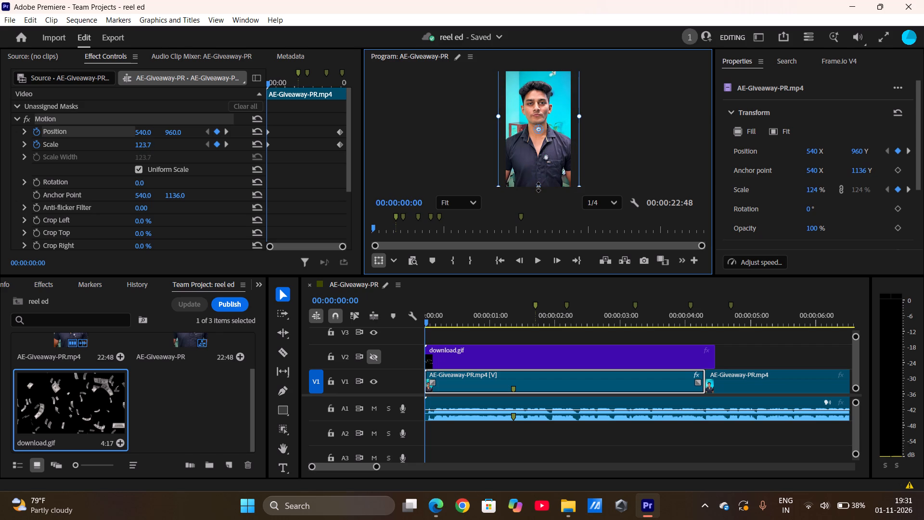
drag(539, 187, 536, 187)
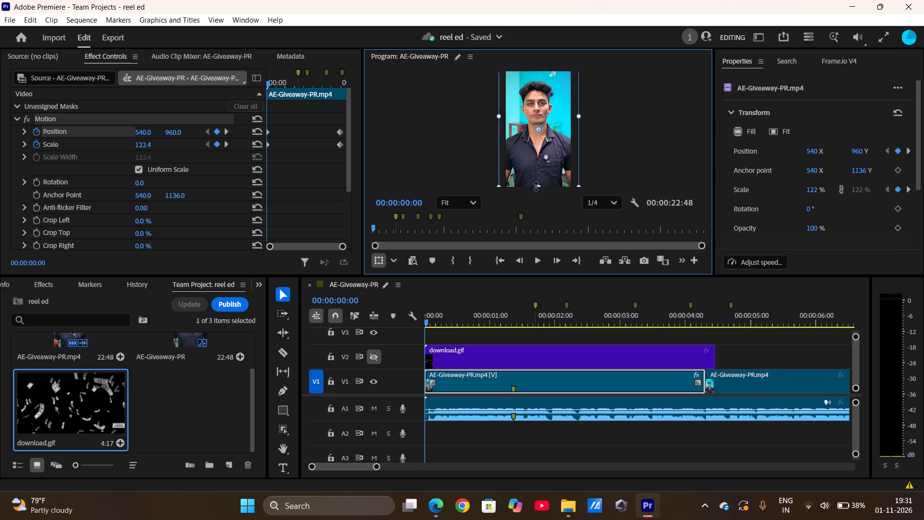
drag(536, 187, 536, 188)
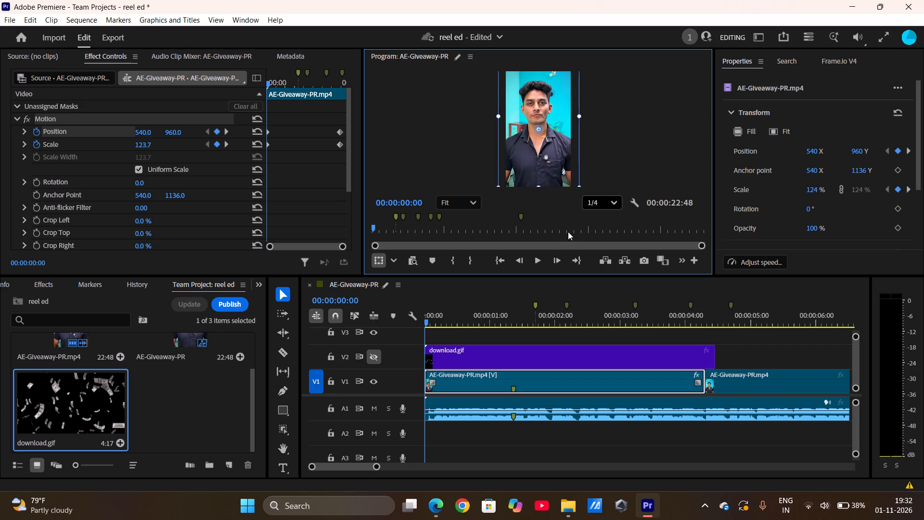
Play the sequence twice from the start to review the opening clip's zoom animation.
click(539, 258)
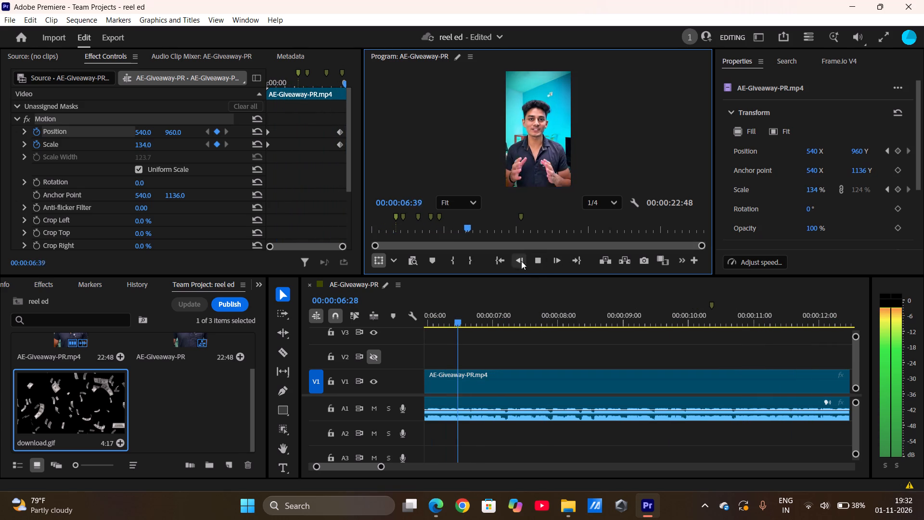
click(499, 260)
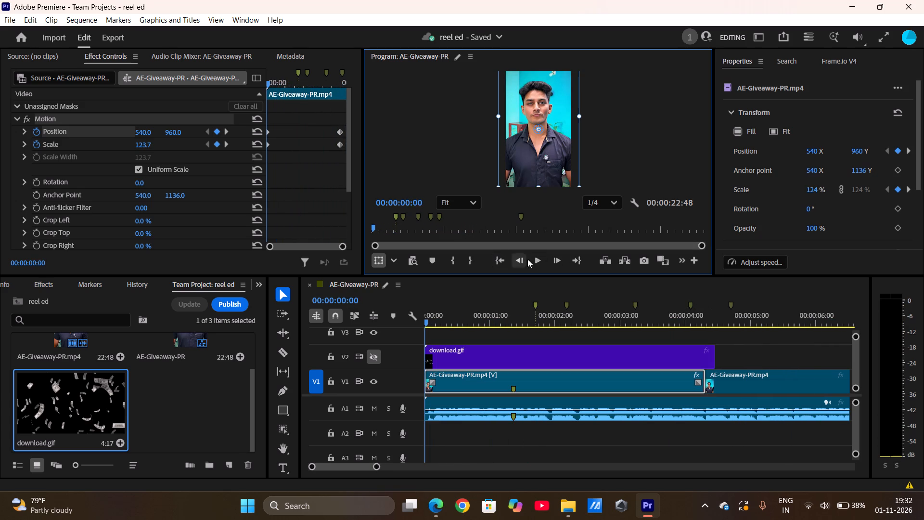
click(543, 263)
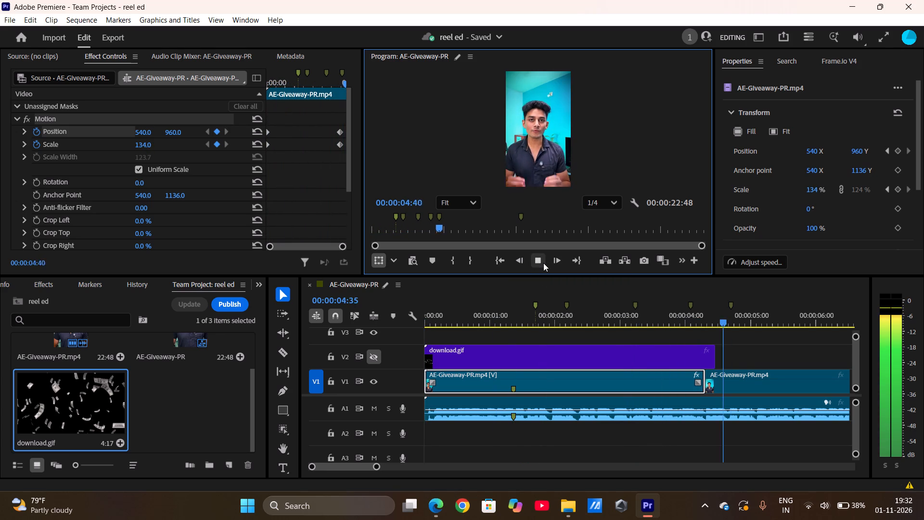
Set the Program monitor zoom to 25% and replay from the sequence start to 00:00:01:28 to examine the zoom animation.
click(466, 201)
click(462, 253)
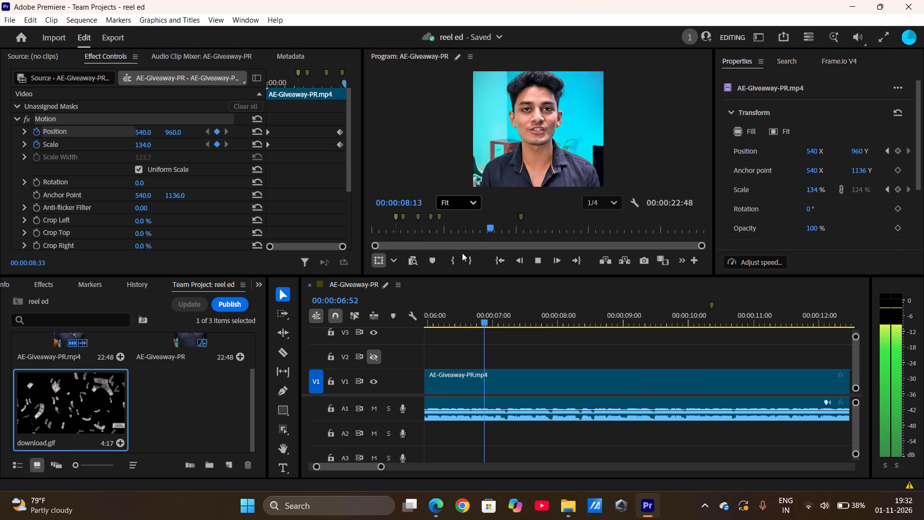
click(497, 262)
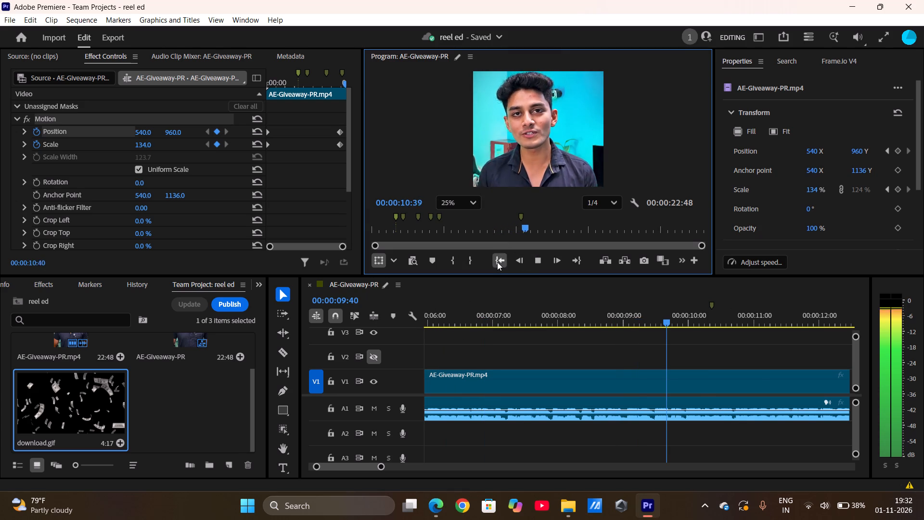
click(536, 264)
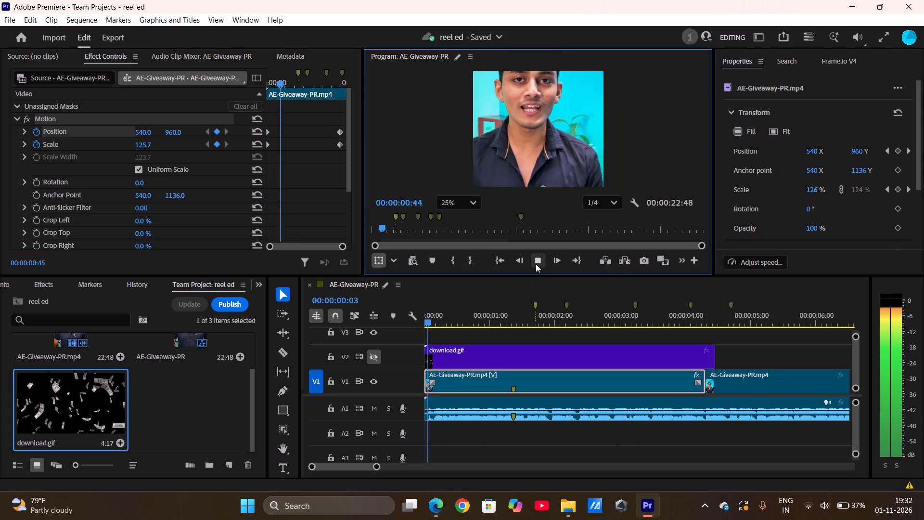
scroll(536, 264, up, 2)
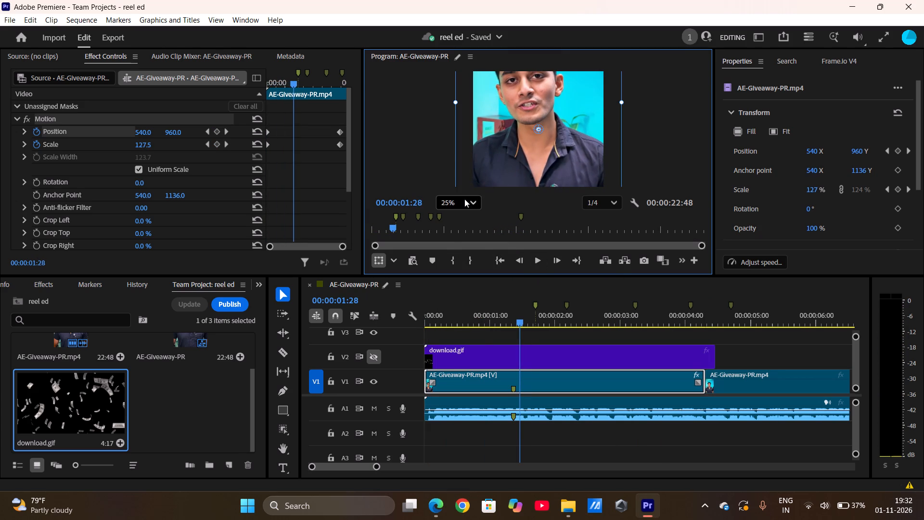
Set the Program monitor zoom to Fit.
click(464, 199)
click(459, 231)
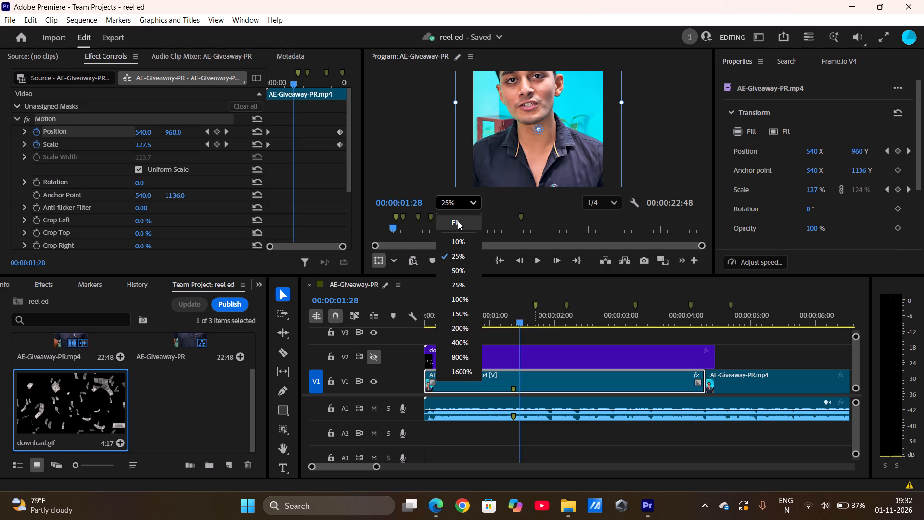
click(458, 221)
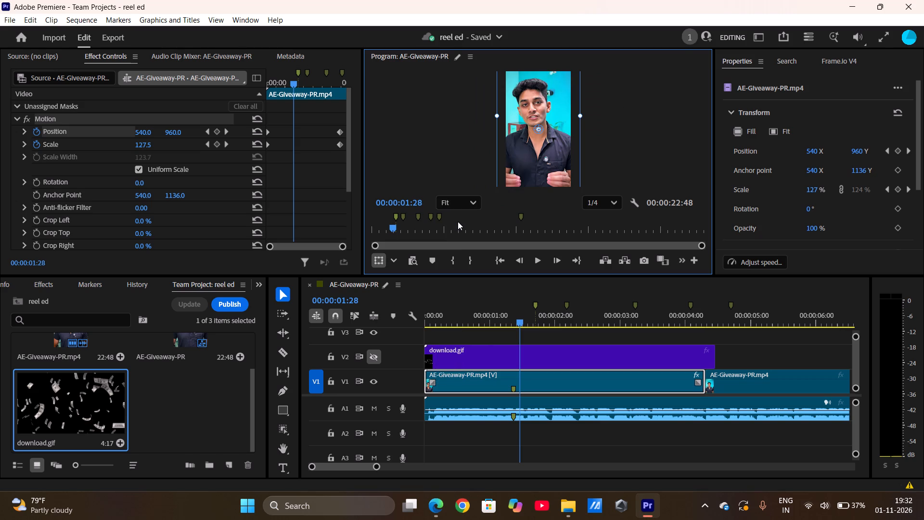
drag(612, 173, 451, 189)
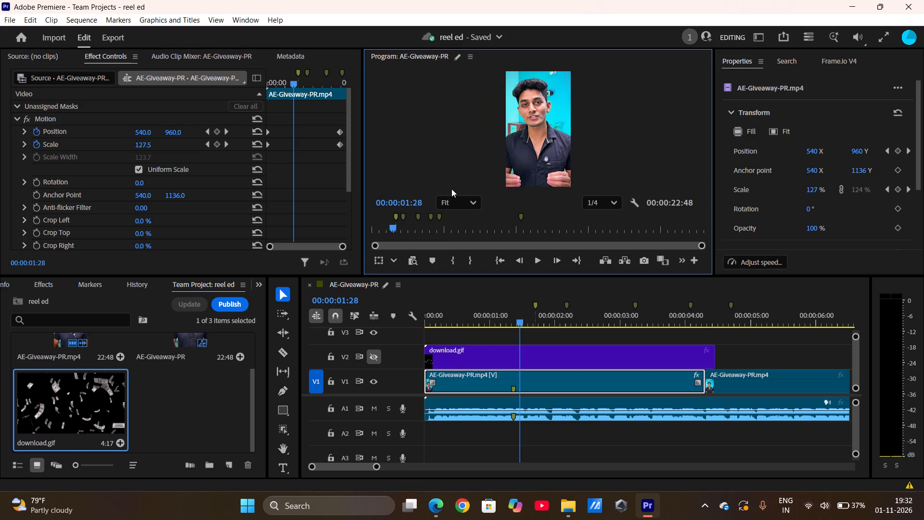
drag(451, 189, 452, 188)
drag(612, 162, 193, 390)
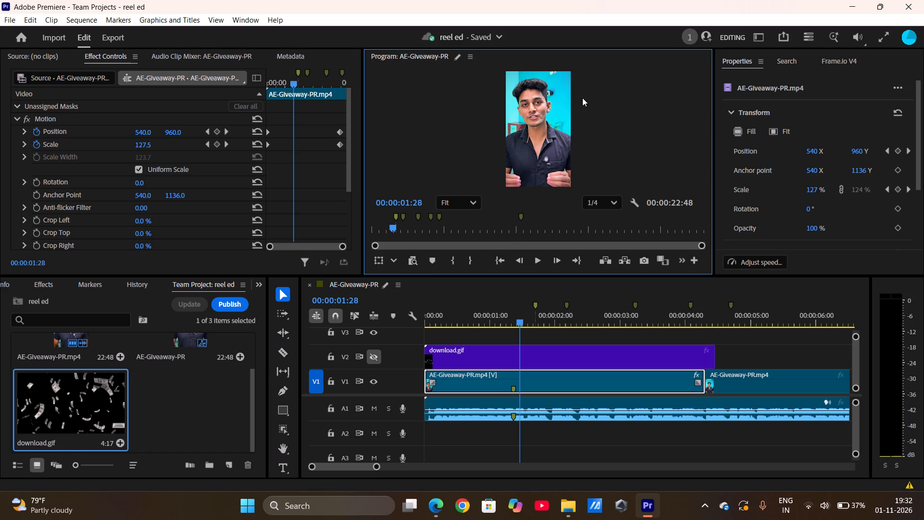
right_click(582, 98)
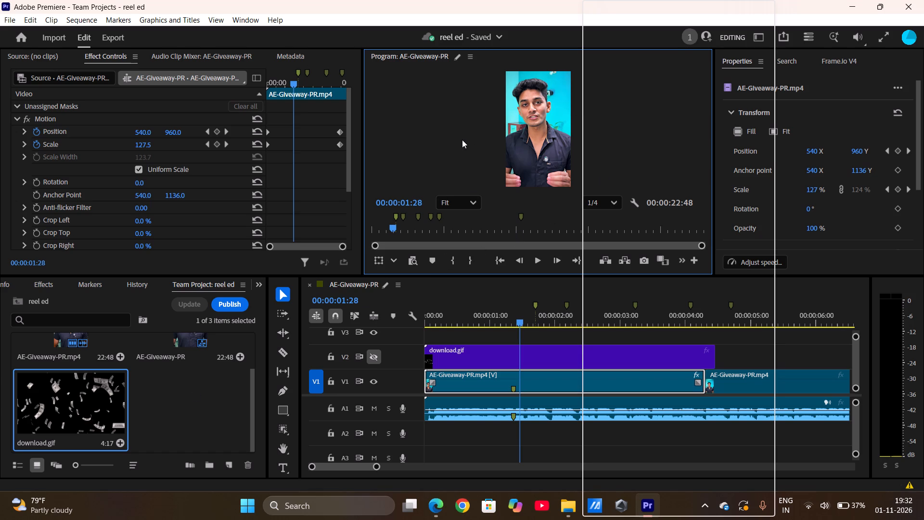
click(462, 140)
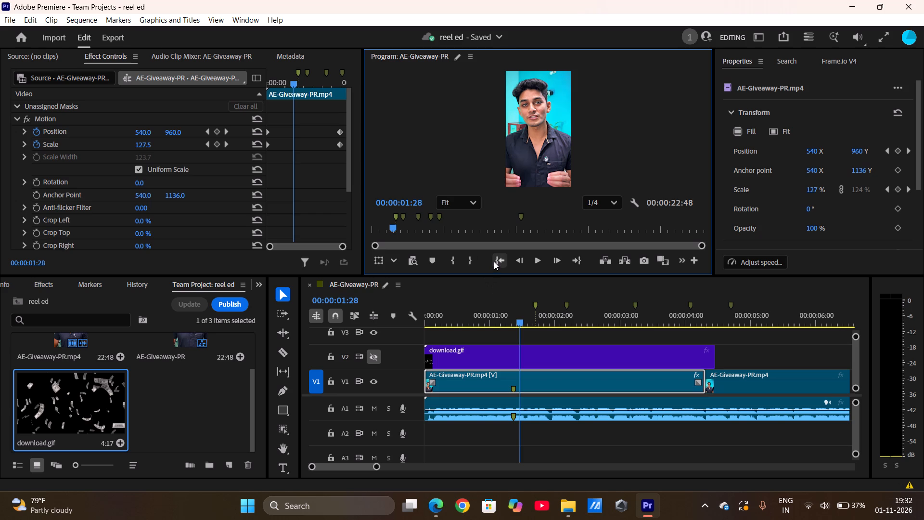
Play the sequence from the start past the first cut to review the opening clip's zoom, then return to the start.
click(495, 262)
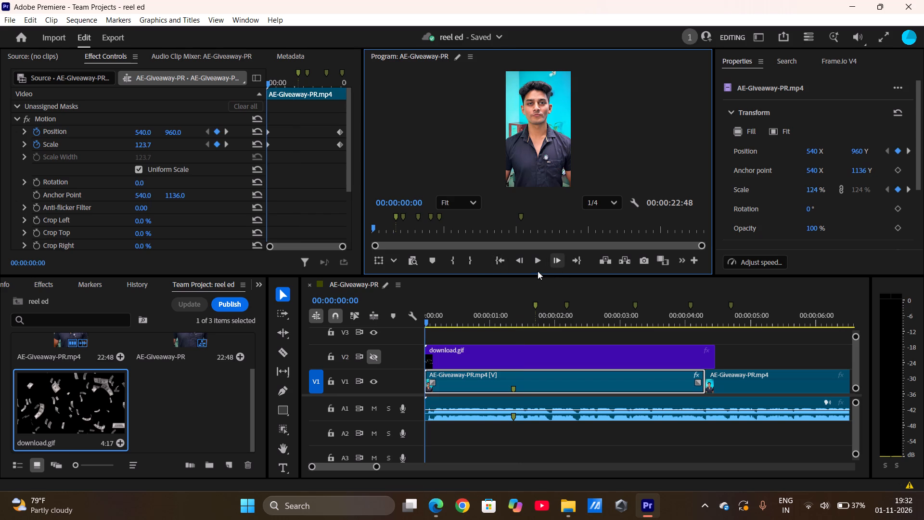
click(538, 262)
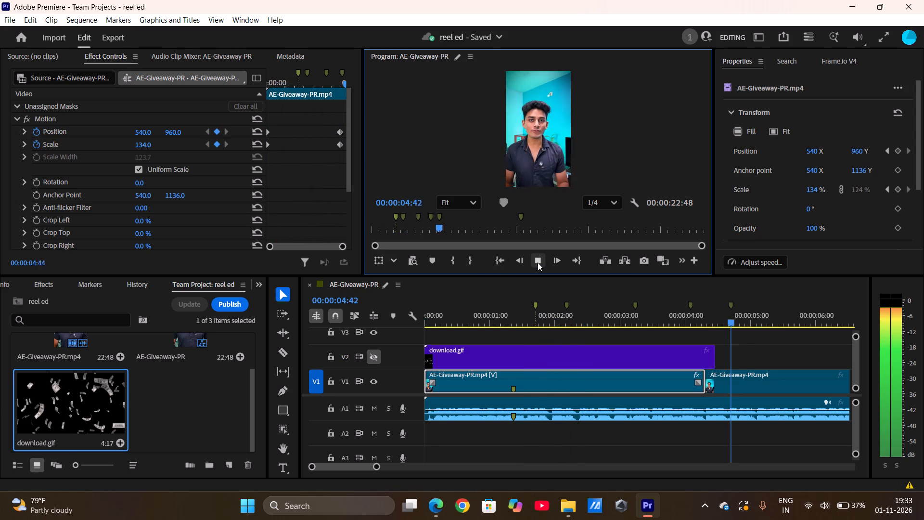
click(501, 262)
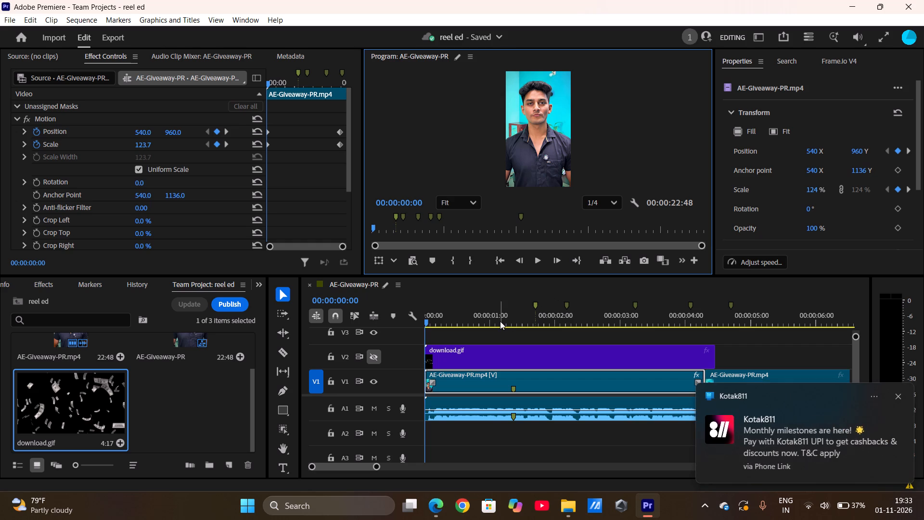
Undo the opening clip's Scale enlargement at the sequence start and its vertical Anchor Point change.
key(ctrl+z)
key(ctrl+z)
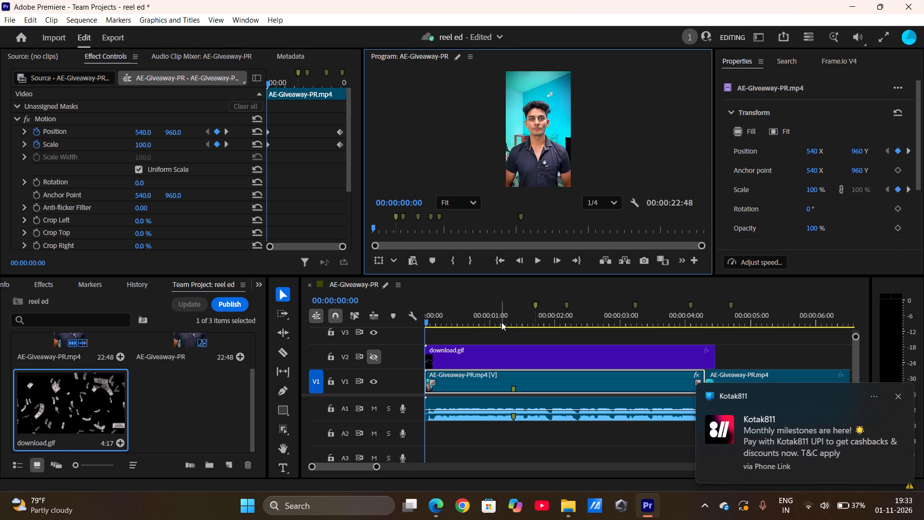
Play the sequence twice from the start to review the opening clip's zoom and its cut to the second clip.
click(537, 255)
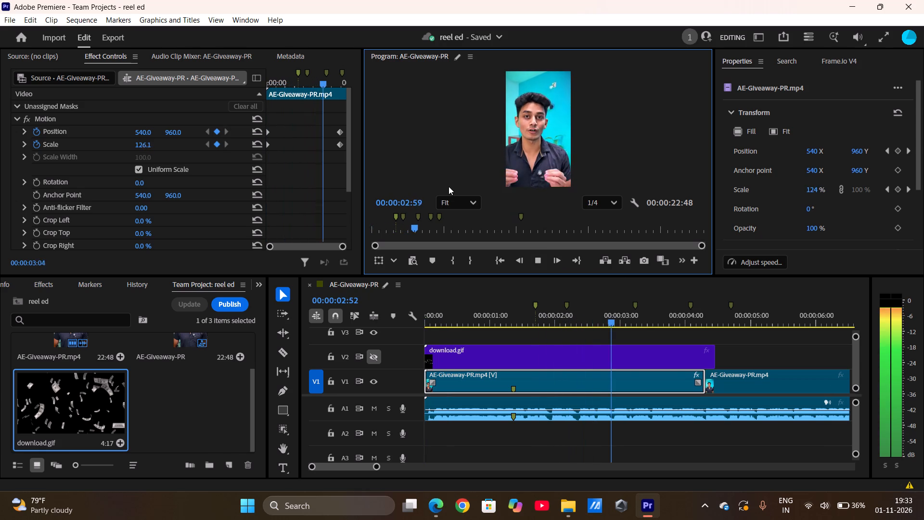
click(404, 159)
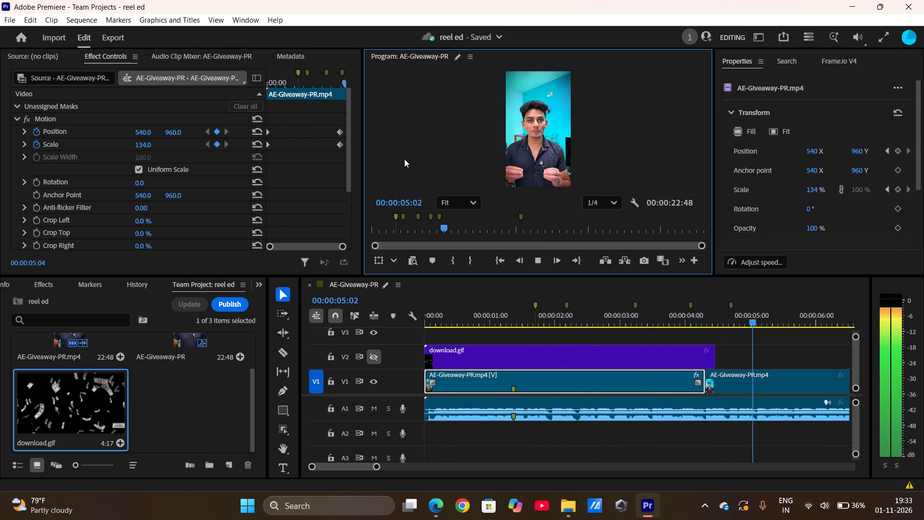
click(500, 262)
click(537, 260)
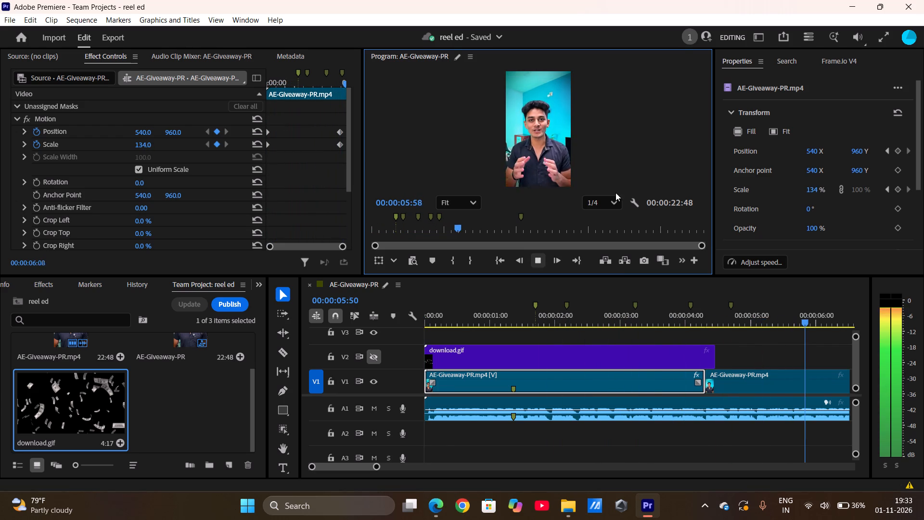
click(542, 255)
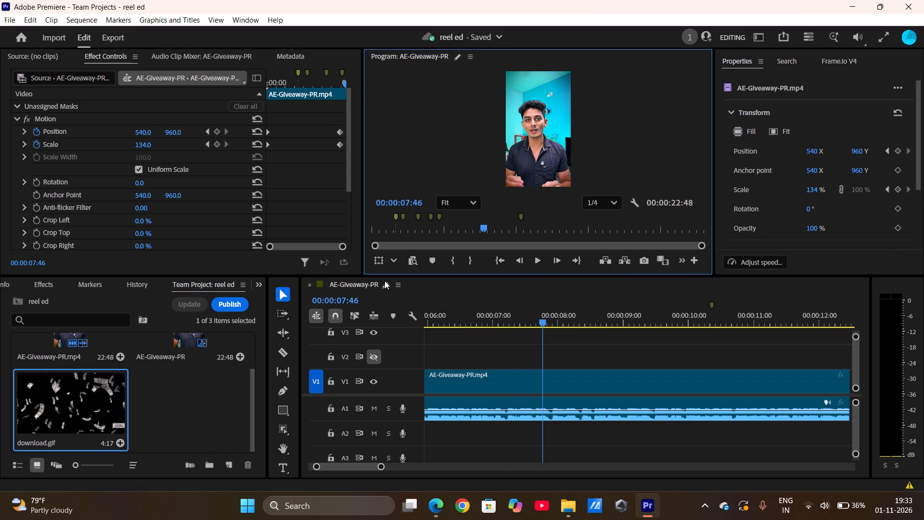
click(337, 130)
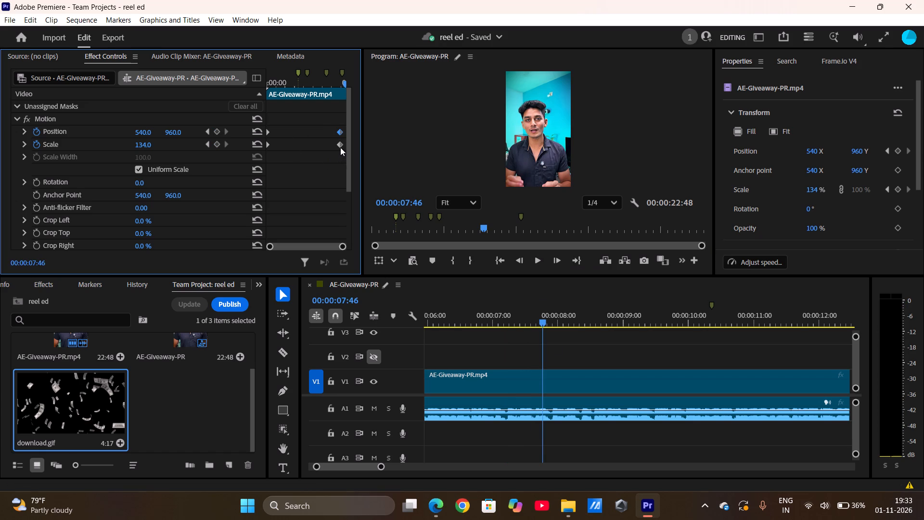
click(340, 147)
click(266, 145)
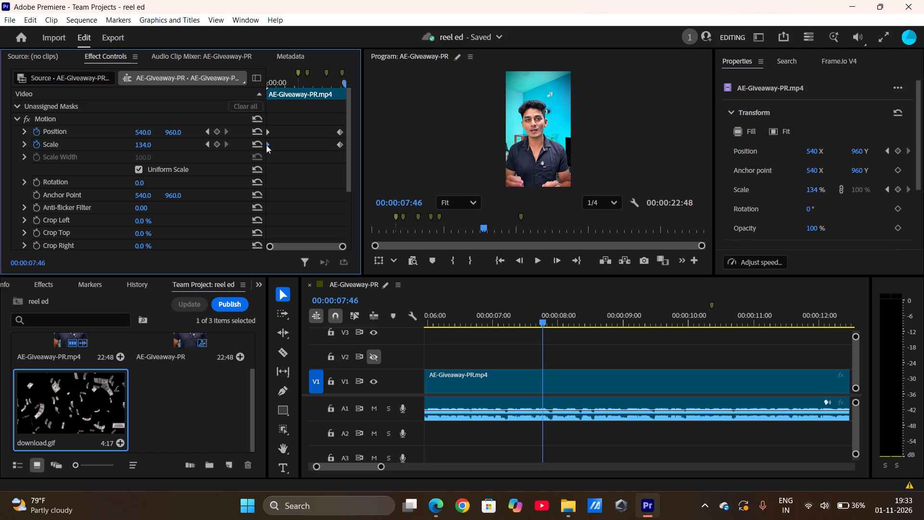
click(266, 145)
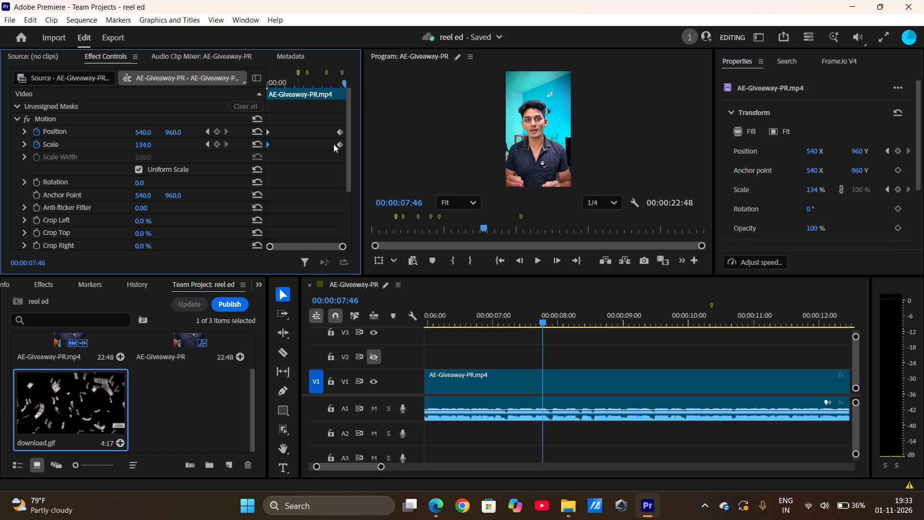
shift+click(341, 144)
At the opening clip's end keyframe, 00:00:04:00, set its vertical Position to 765.
click(499, 265)
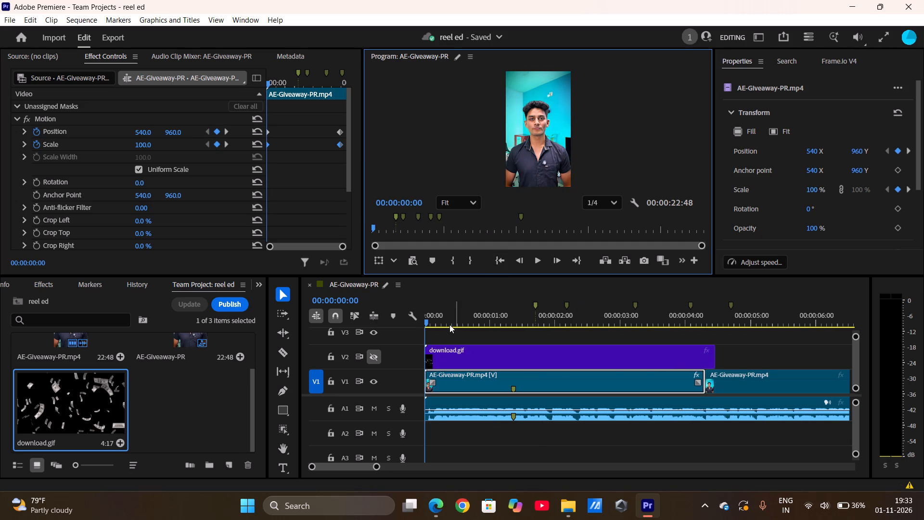
drag(427, 322, 472, 321)
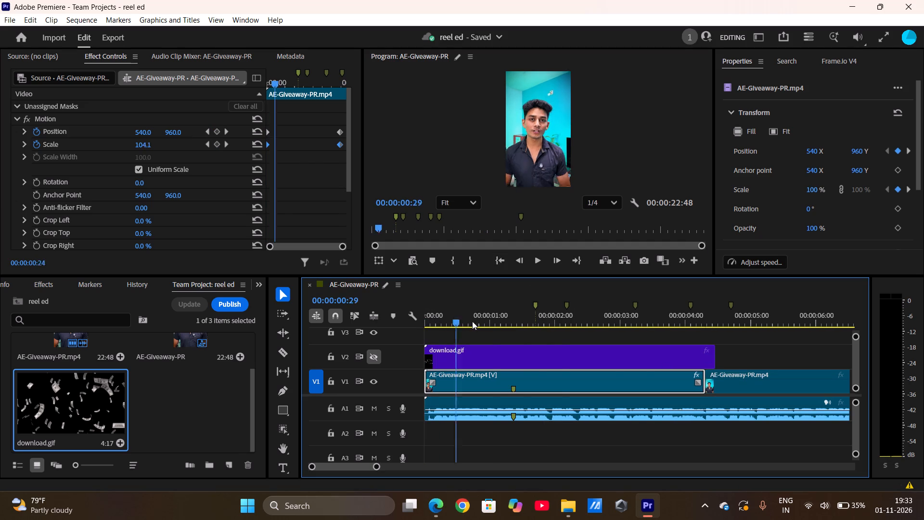
drag(472, 321, 657, 325)
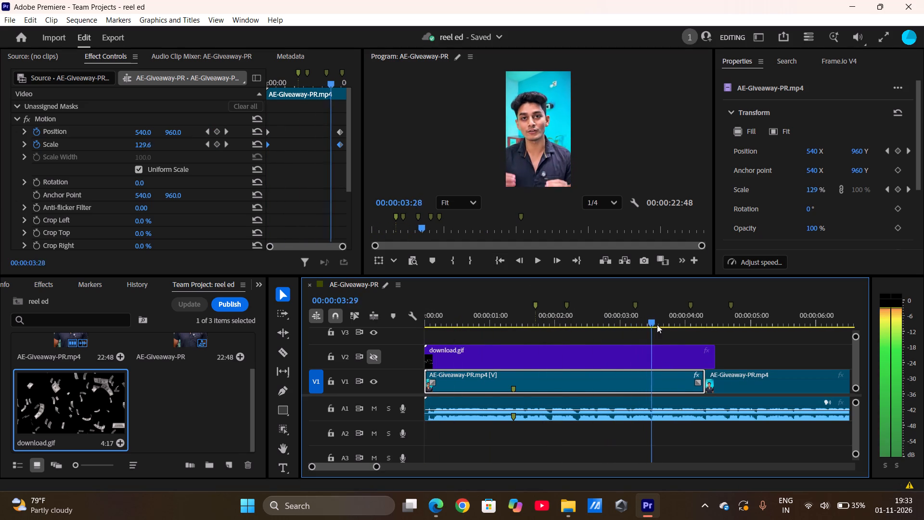
drag(657, 325, 690, 325)
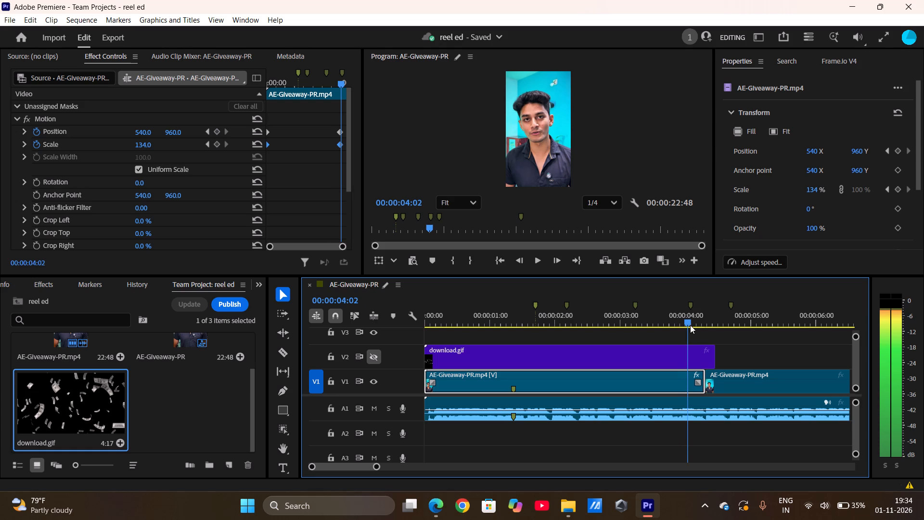
click(690, 325)
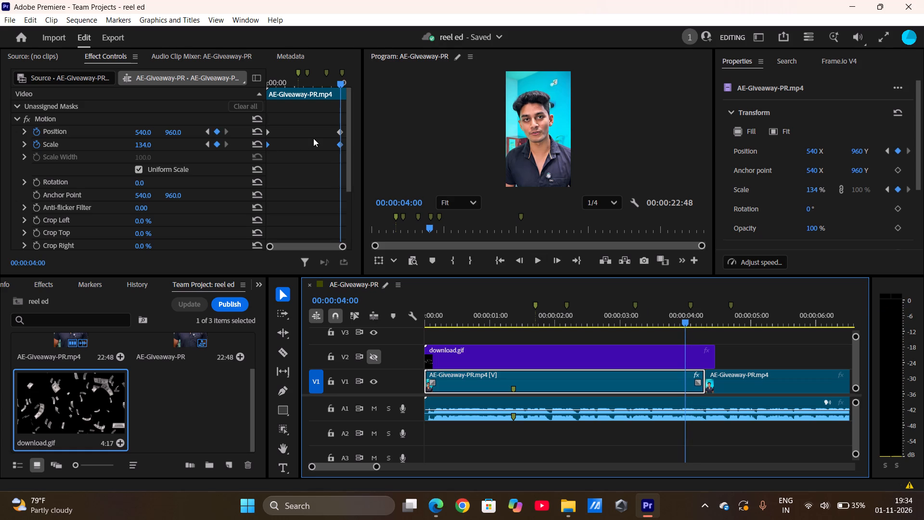
click(338, 133)
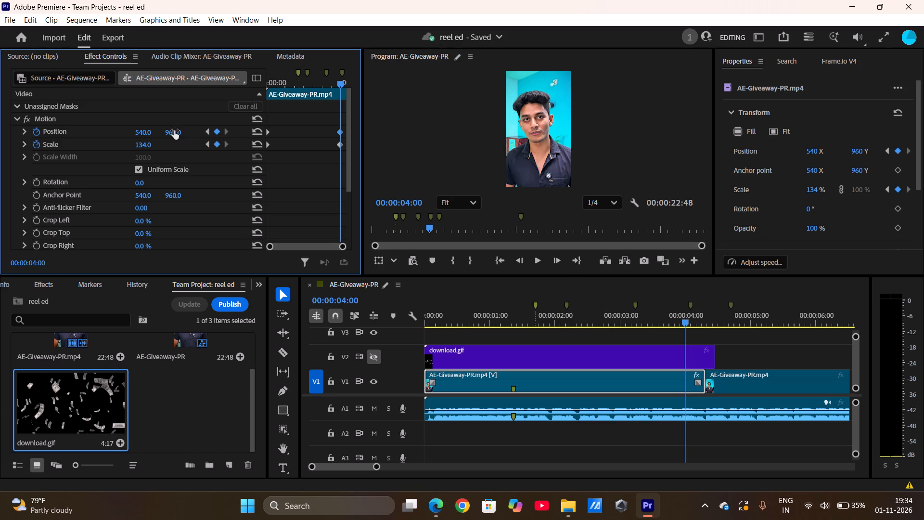
drag(174, 130, 173, 133)
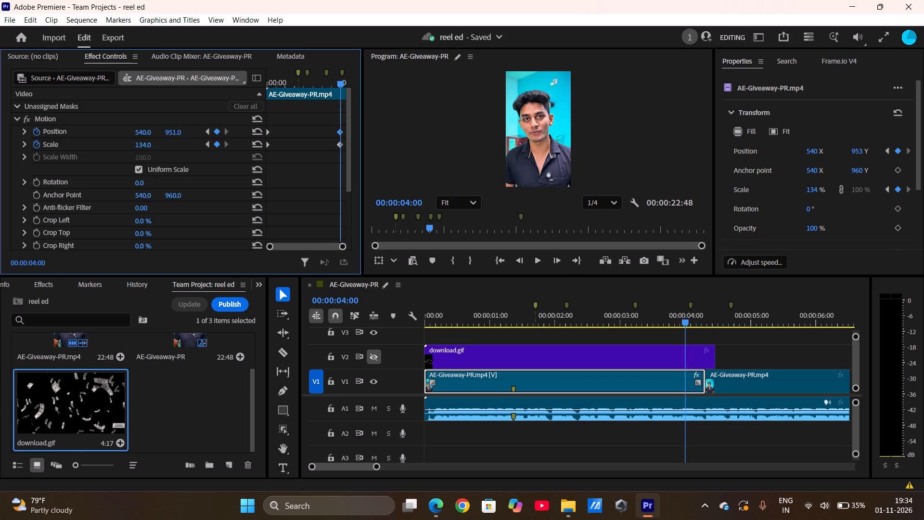
drag(173, 133, 97, 117)
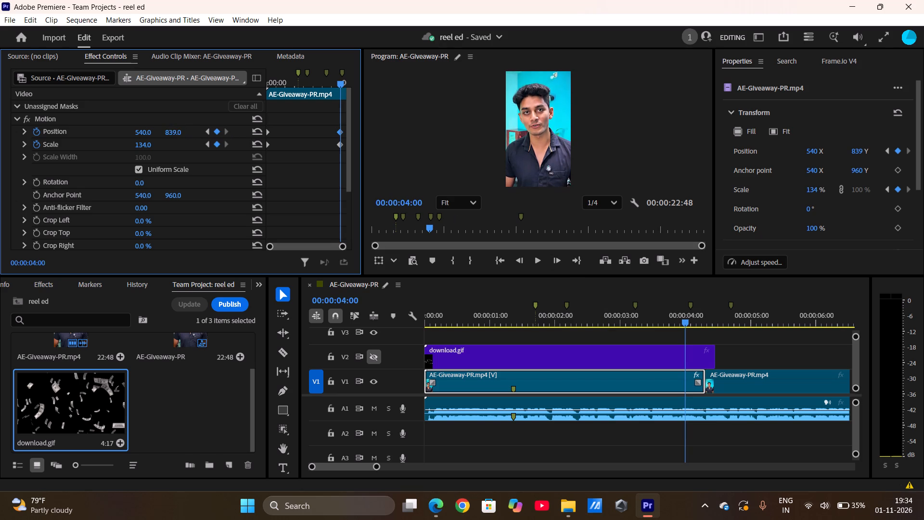
drag(97, 117, 43, 100)
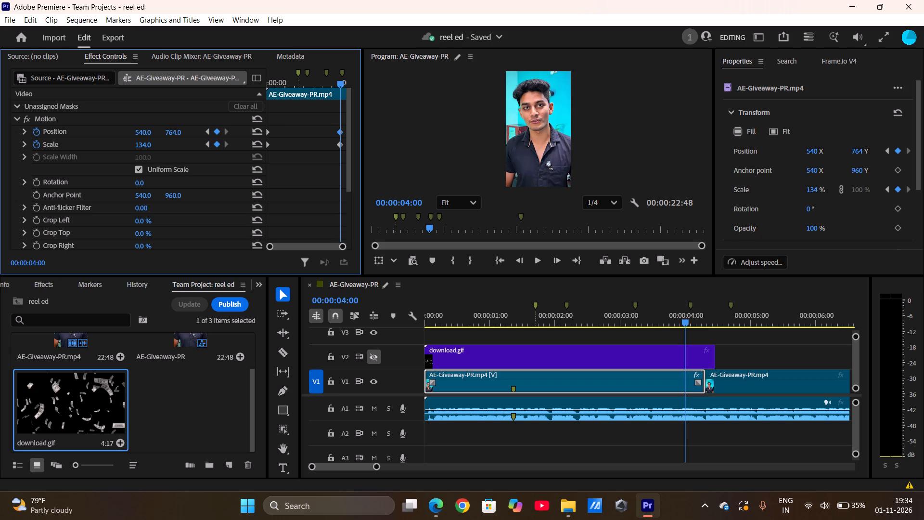
drag(43, 100, 44, 101)
Play the sequence twice from the start to review the opening clip's combined zoom and vertical movement.
click(505, 256)
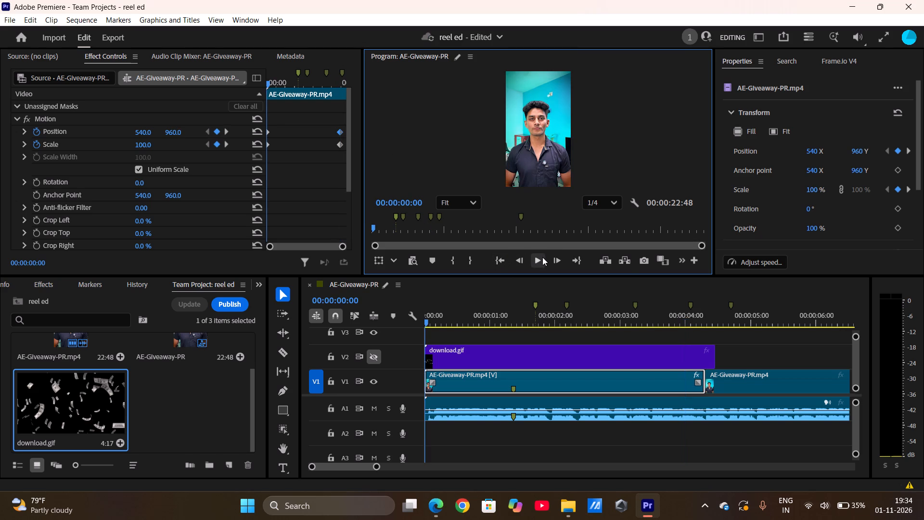
click(542, 257)
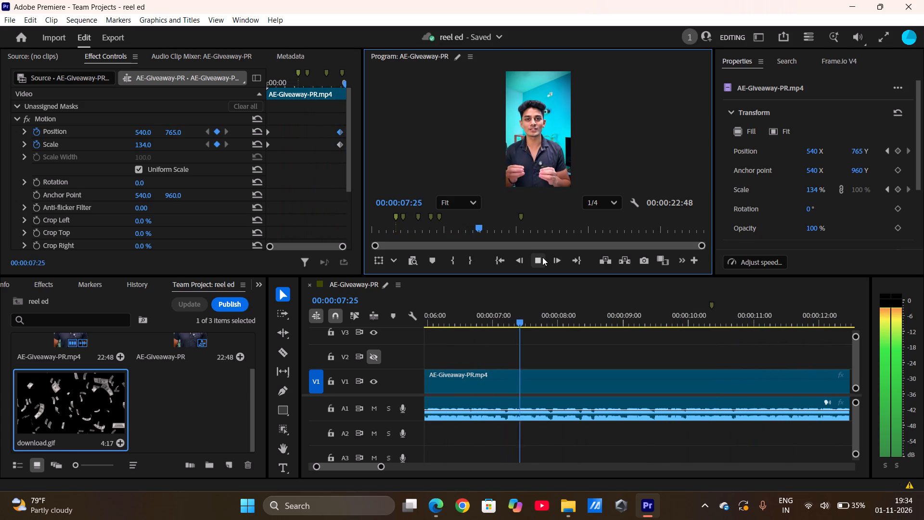
click(500, 256)
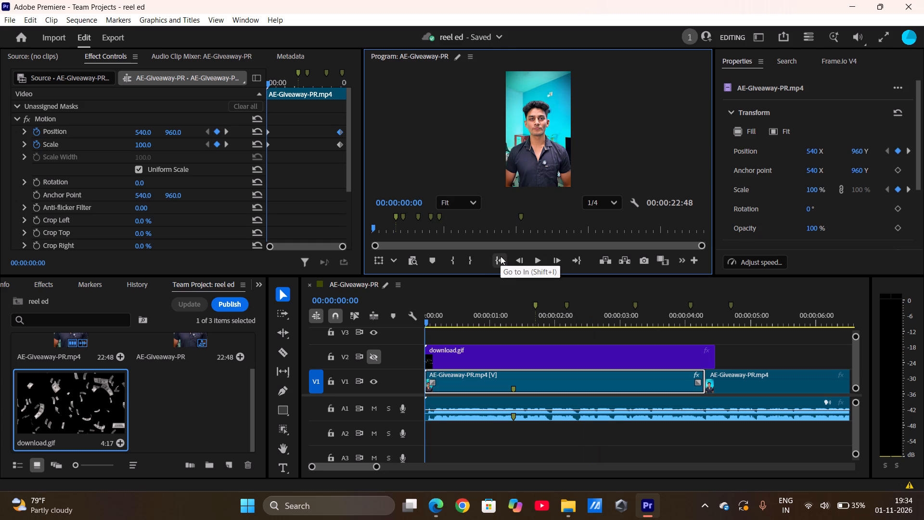
click(540, 262)
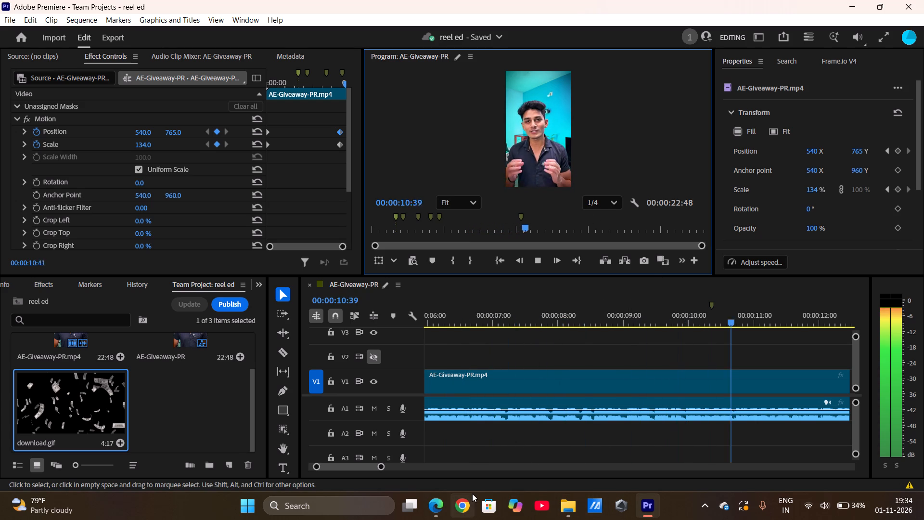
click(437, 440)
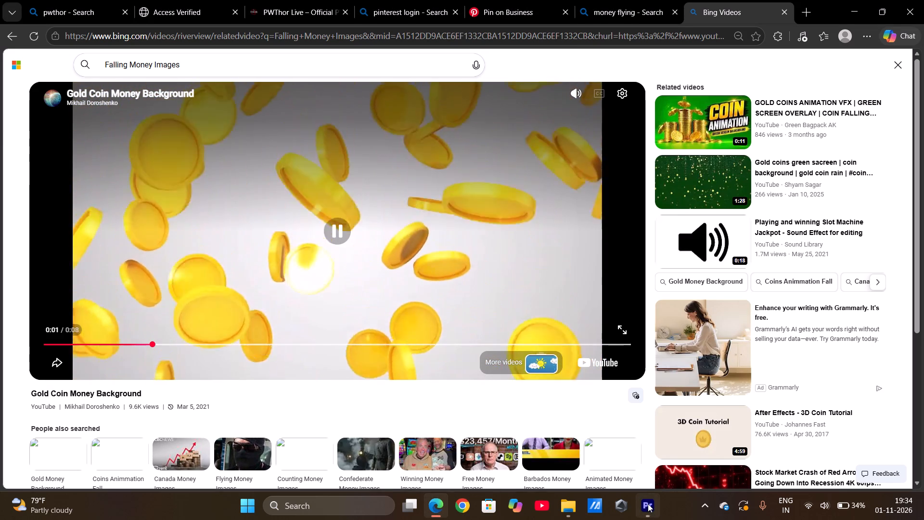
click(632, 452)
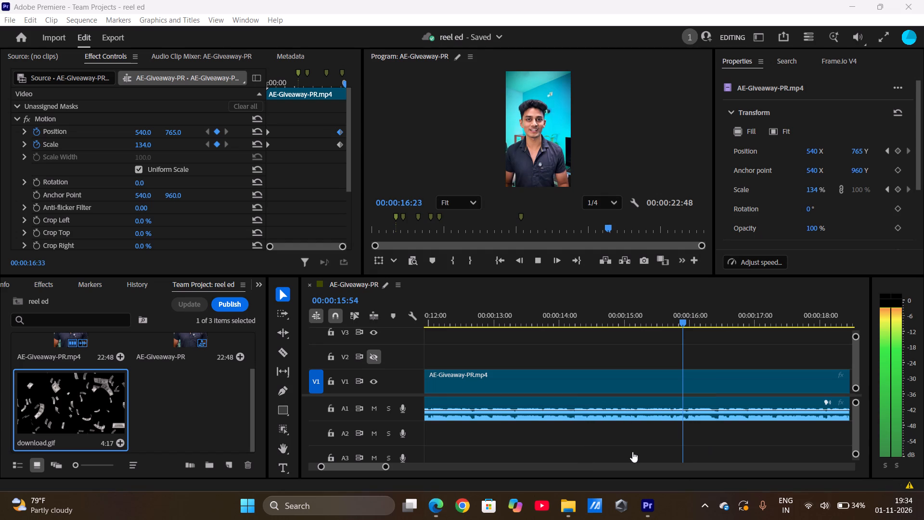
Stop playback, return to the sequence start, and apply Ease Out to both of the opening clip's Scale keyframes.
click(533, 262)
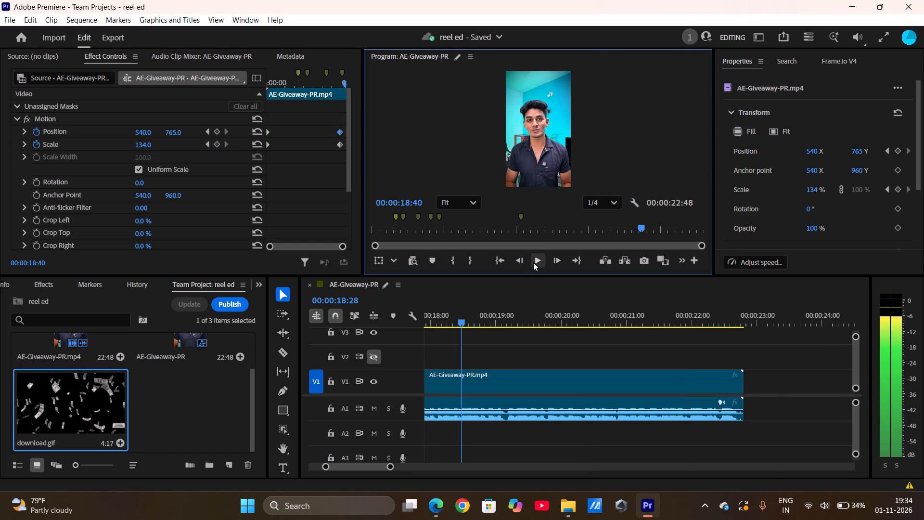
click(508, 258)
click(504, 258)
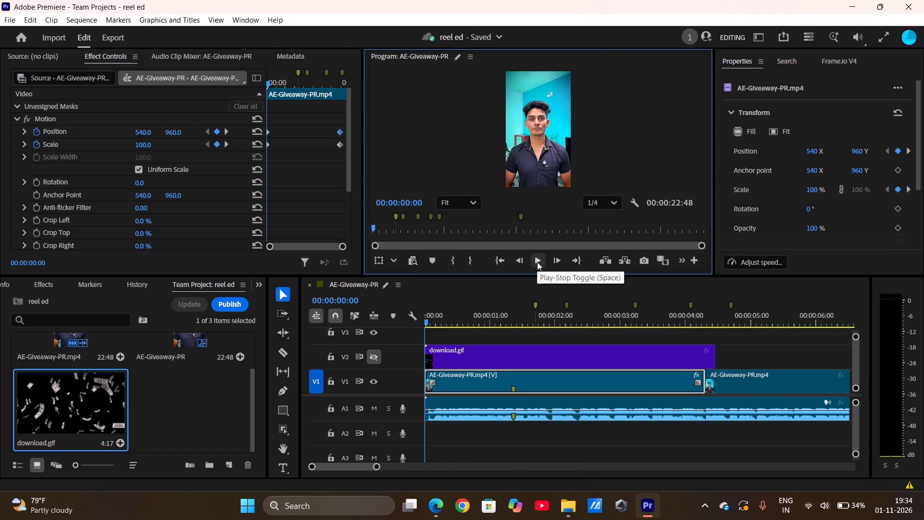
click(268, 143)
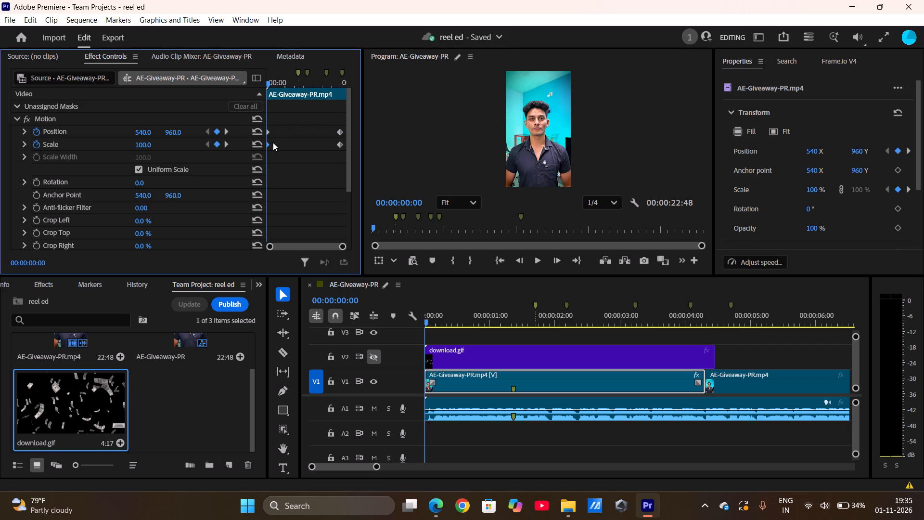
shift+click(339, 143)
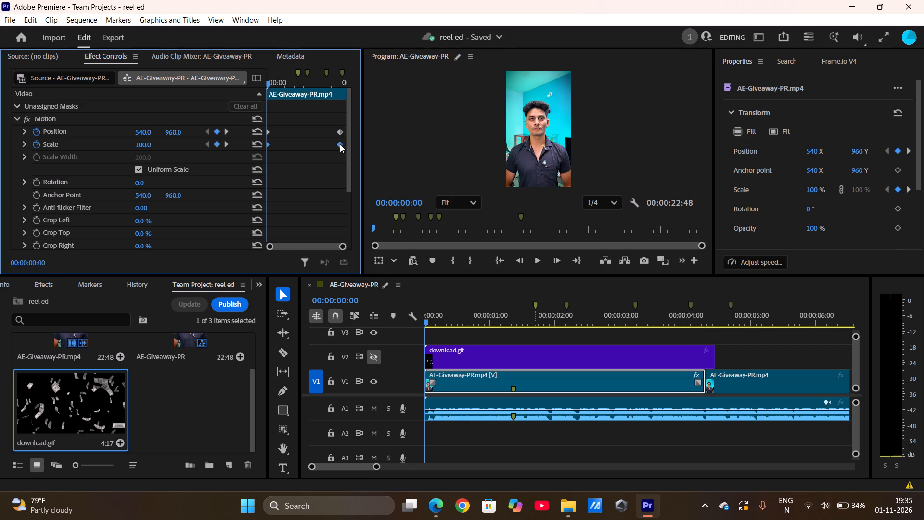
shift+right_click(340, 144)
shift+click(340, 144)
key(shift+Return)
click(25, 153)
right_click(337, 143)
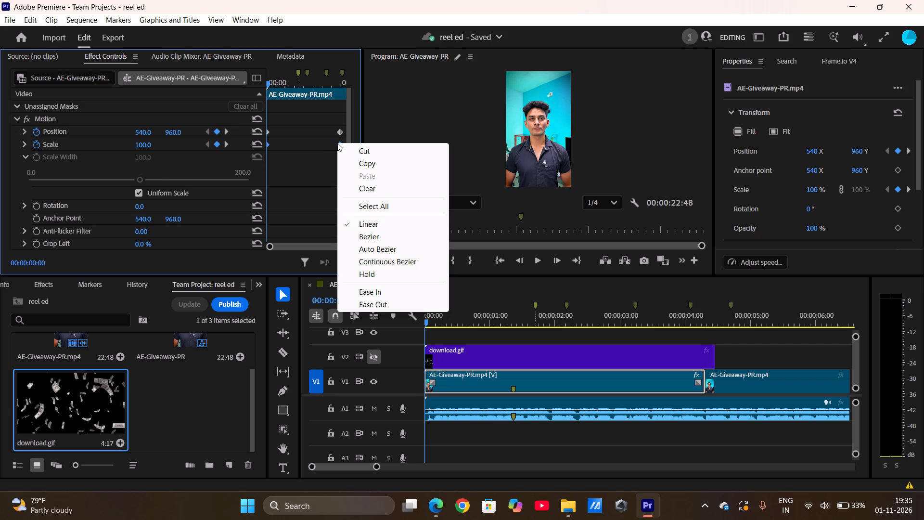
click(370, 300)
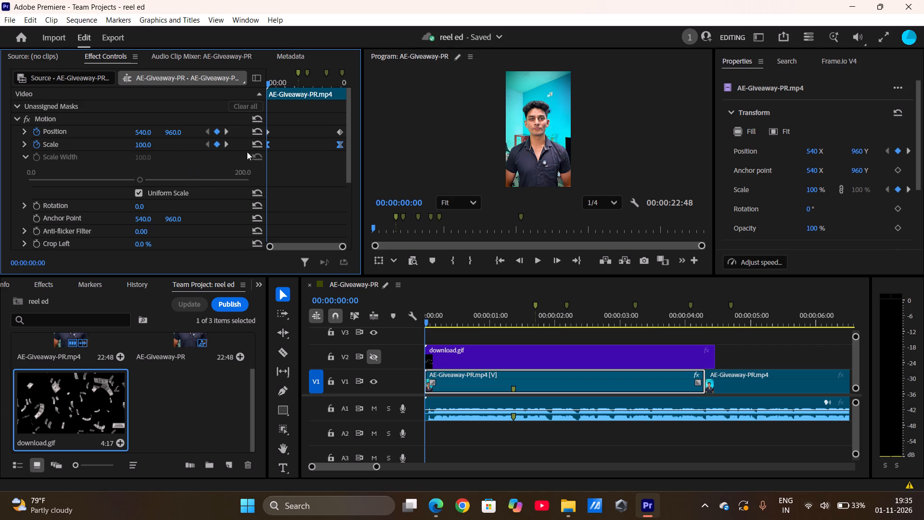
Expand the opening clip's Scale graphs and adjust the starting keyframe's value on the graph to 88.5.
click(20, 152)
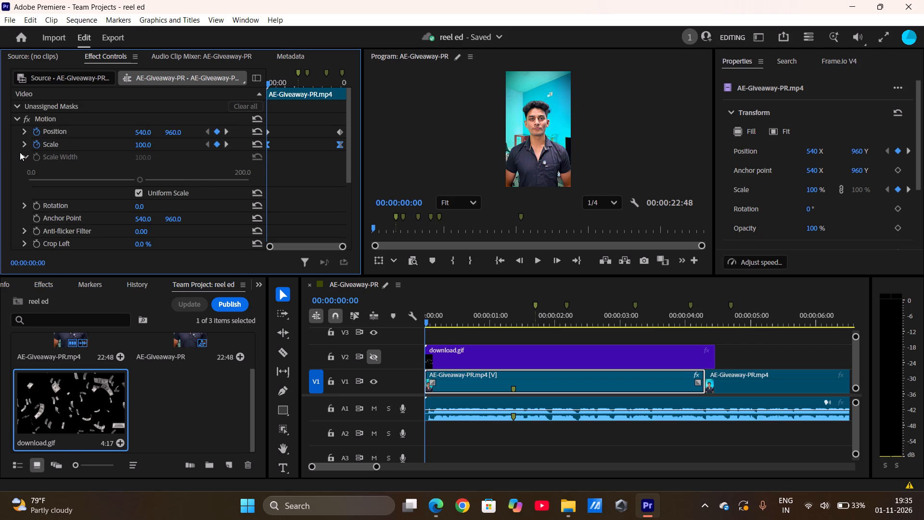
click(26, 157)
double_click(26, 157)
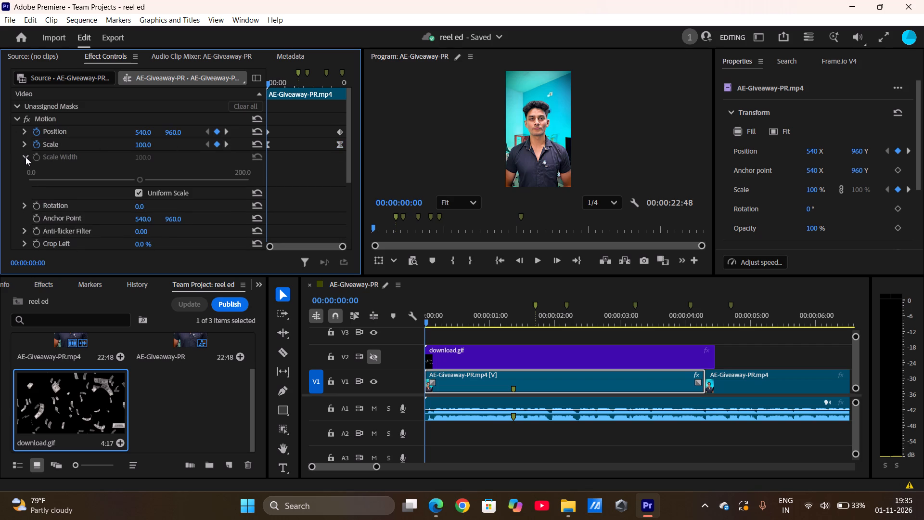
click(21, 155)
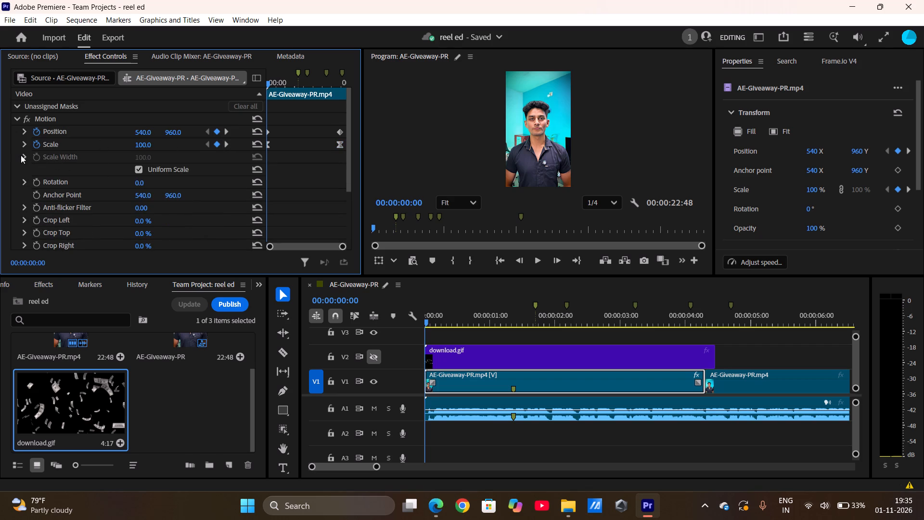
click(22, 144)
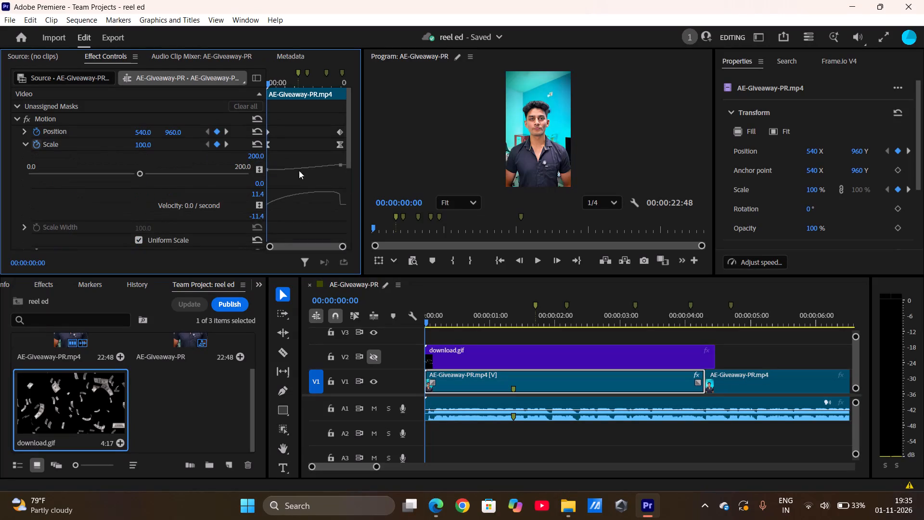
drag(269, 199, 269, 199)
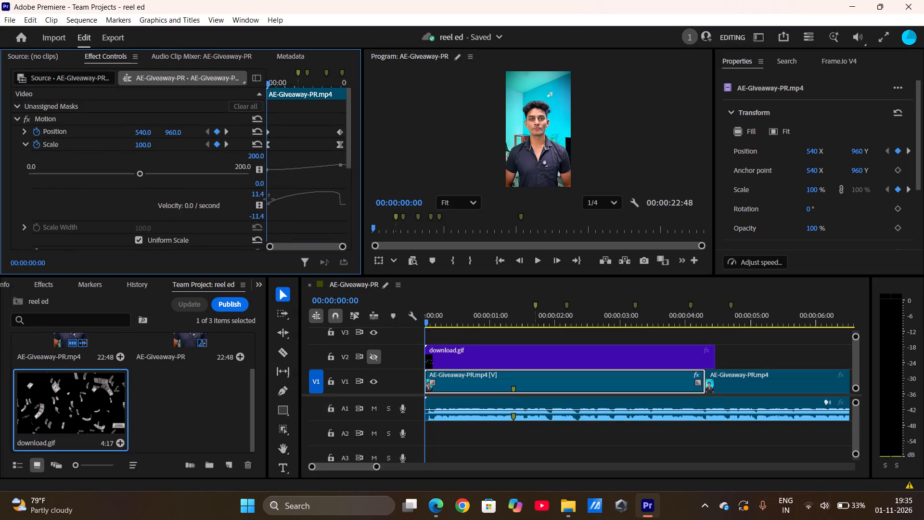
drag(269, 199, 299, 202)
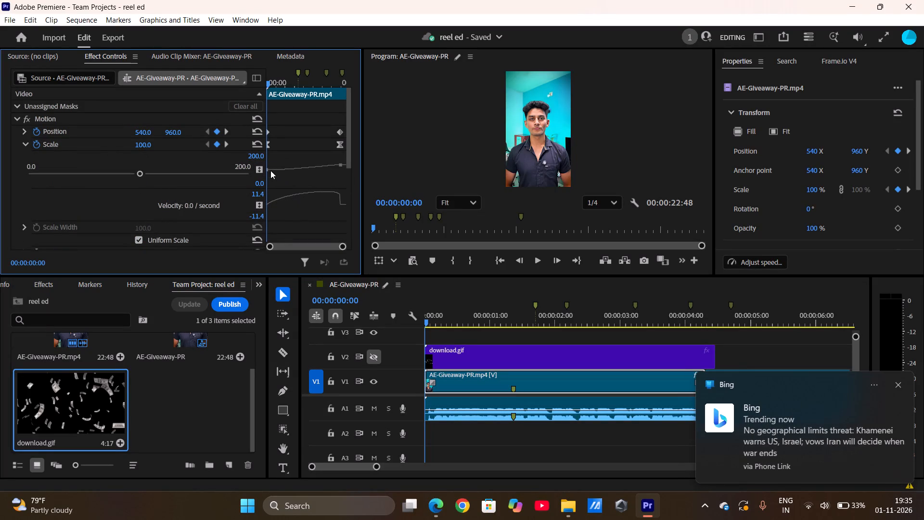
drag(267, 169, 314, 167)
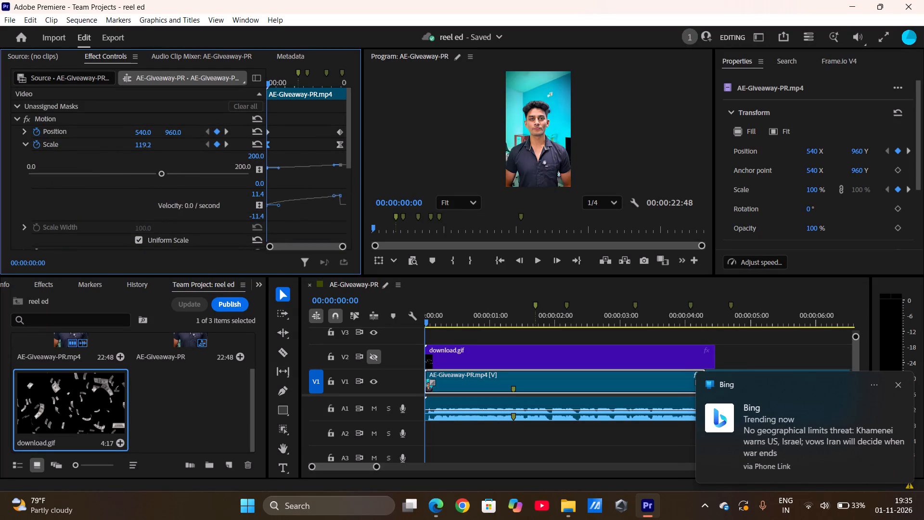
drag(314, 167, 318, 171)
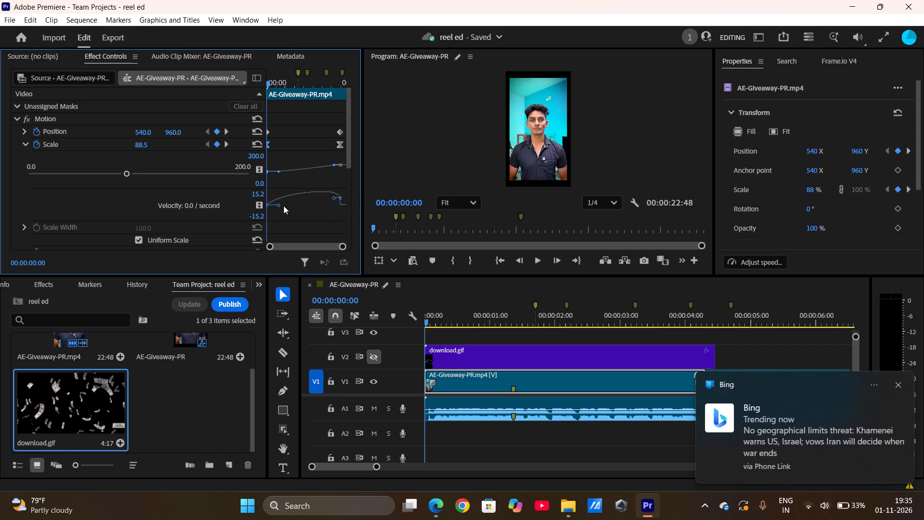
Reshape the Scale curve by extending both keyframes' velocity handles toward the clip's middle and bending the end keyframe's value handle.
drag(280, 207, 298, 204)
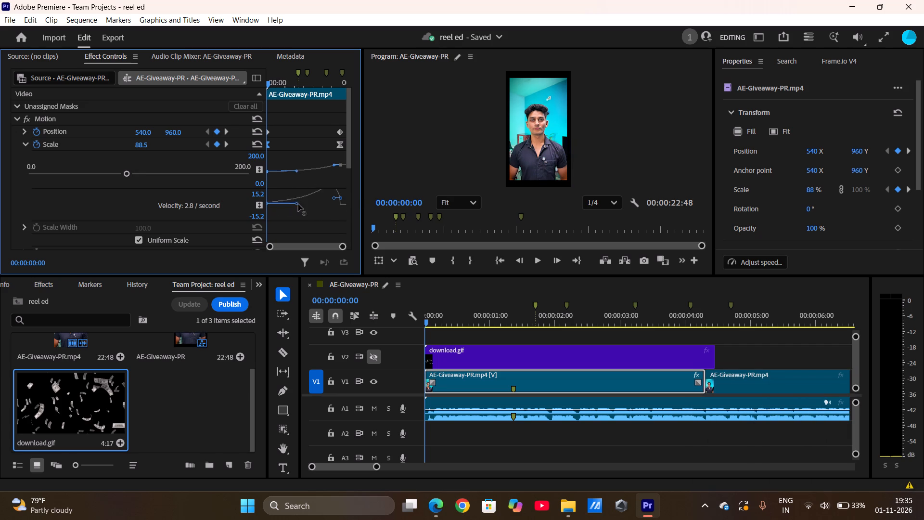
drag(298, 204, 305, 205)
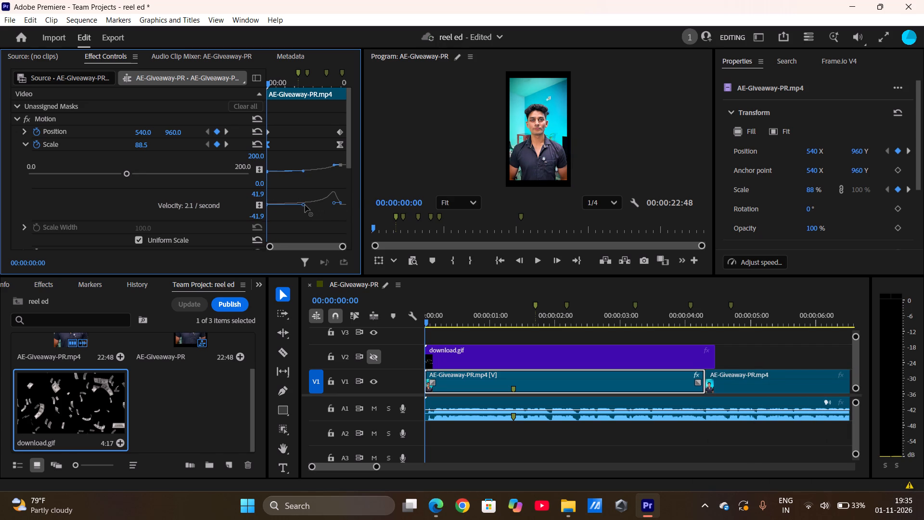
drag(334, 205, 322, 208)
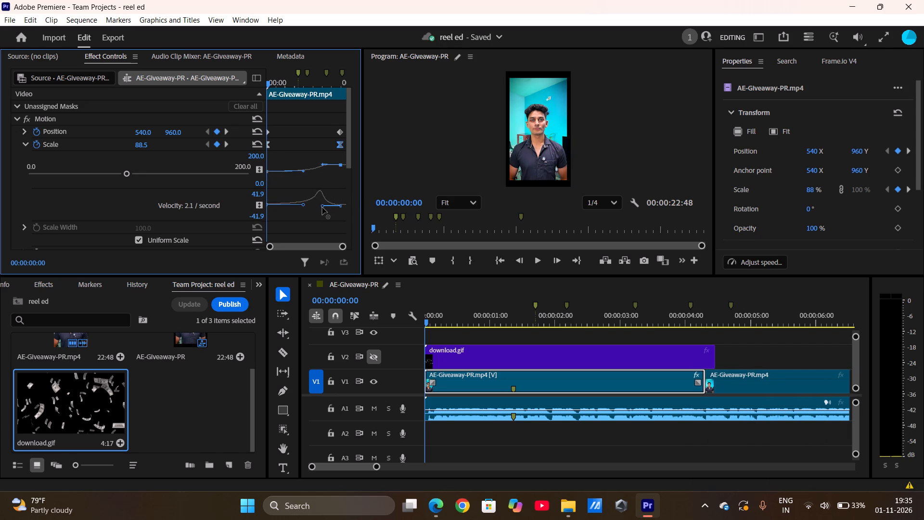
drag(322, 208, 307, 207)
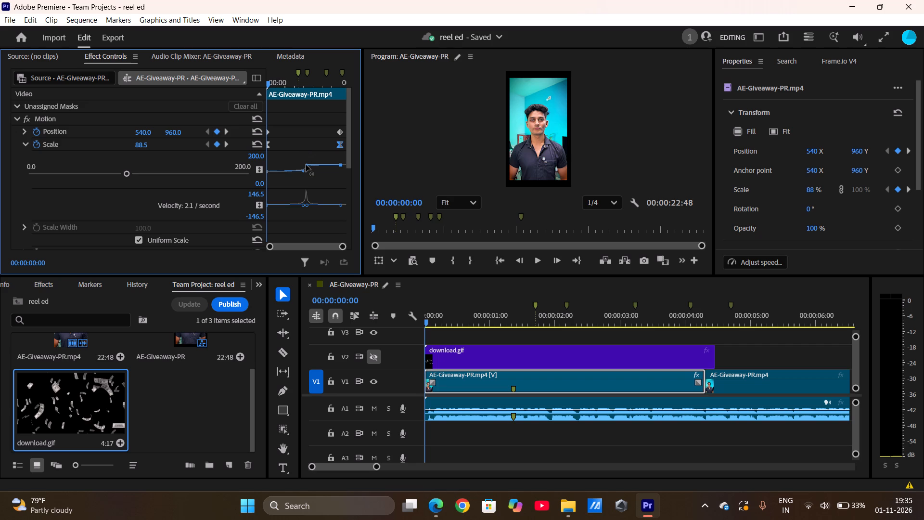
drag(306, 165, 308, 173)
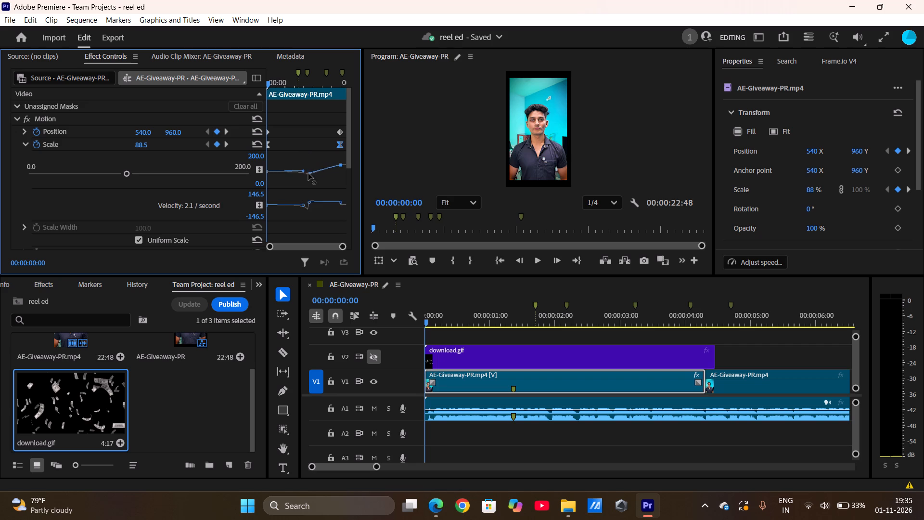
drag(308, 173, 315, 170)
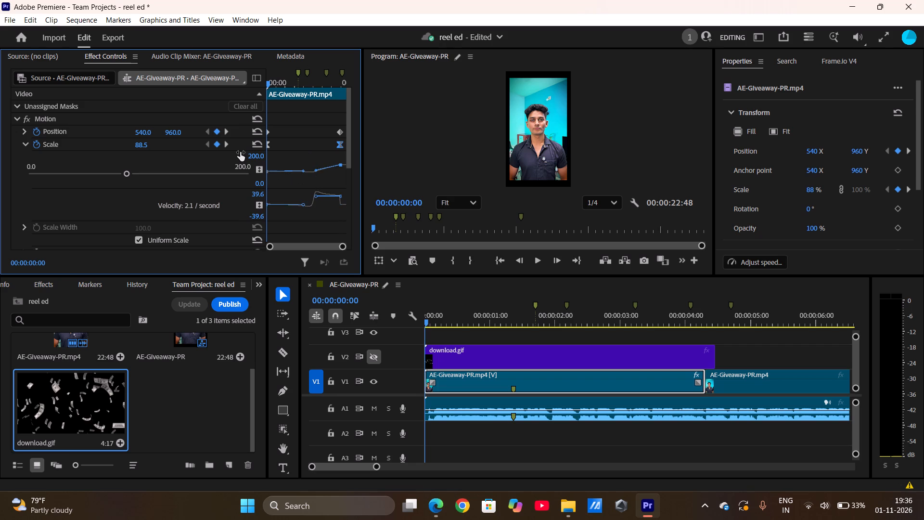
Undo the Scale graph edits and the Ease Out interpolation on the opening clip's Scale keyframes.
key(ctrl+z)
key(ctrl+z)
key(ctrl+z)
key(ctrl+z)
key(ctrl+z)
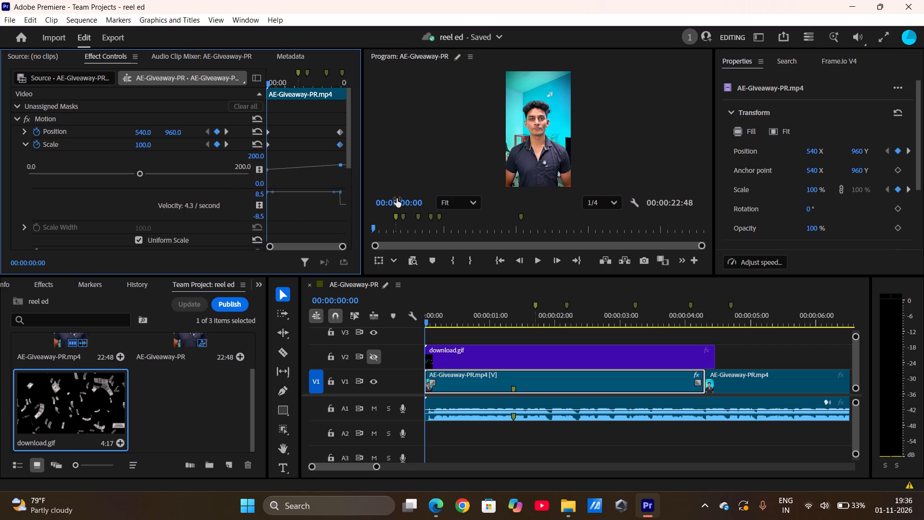
Play the sequence from the start to review the opening clip's linear zoom, and collapse its Scale graphs and Unassigned Masks group.
click(437, 107)
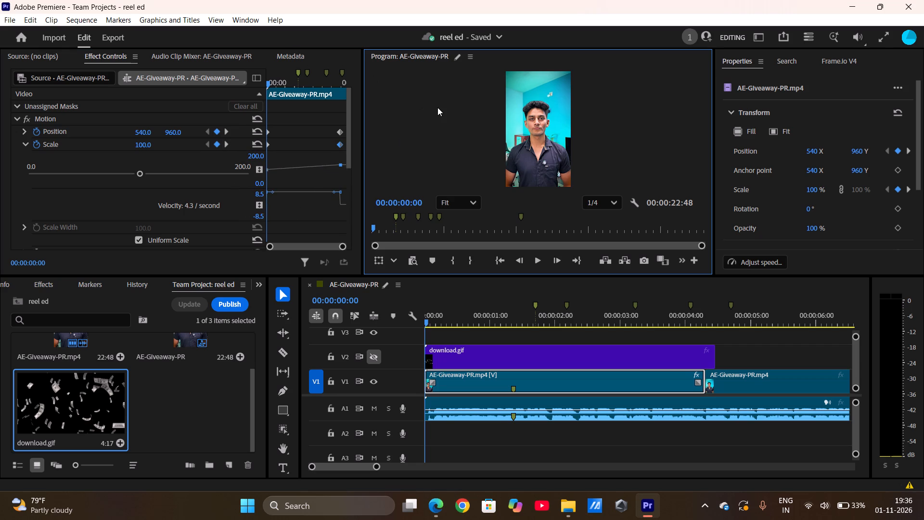
click(498, 263)
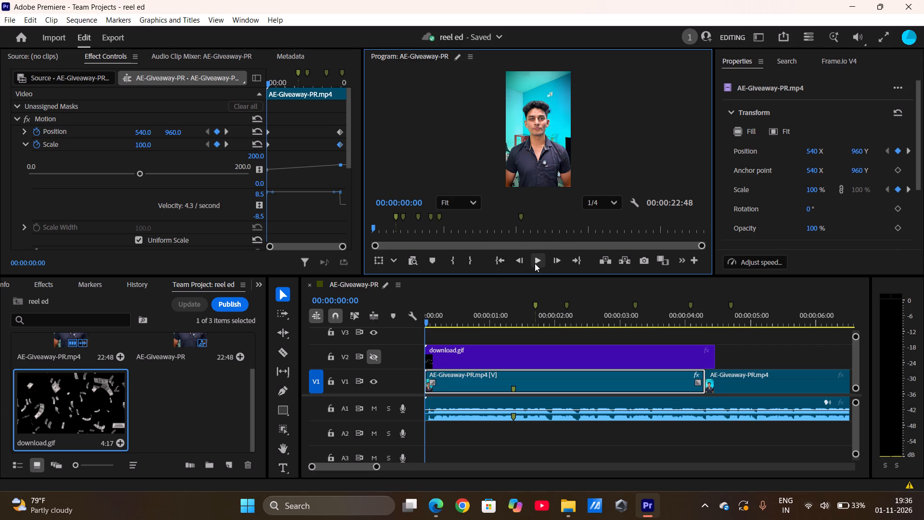
click(535, 263)
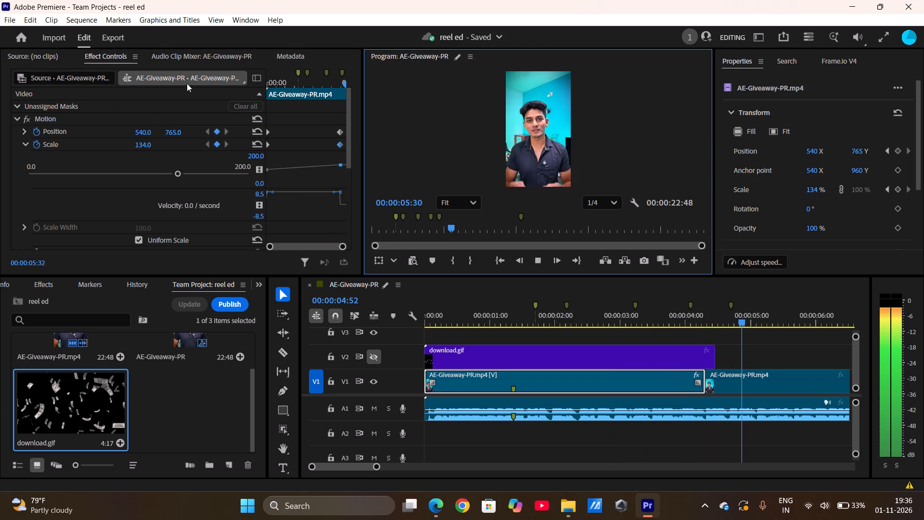
click(25, 141)
click(25, 141)
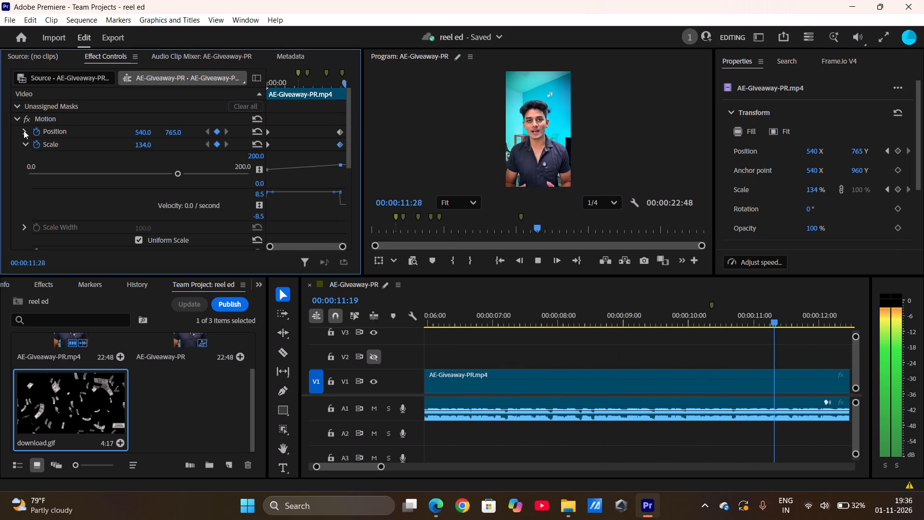
click(17, 120)
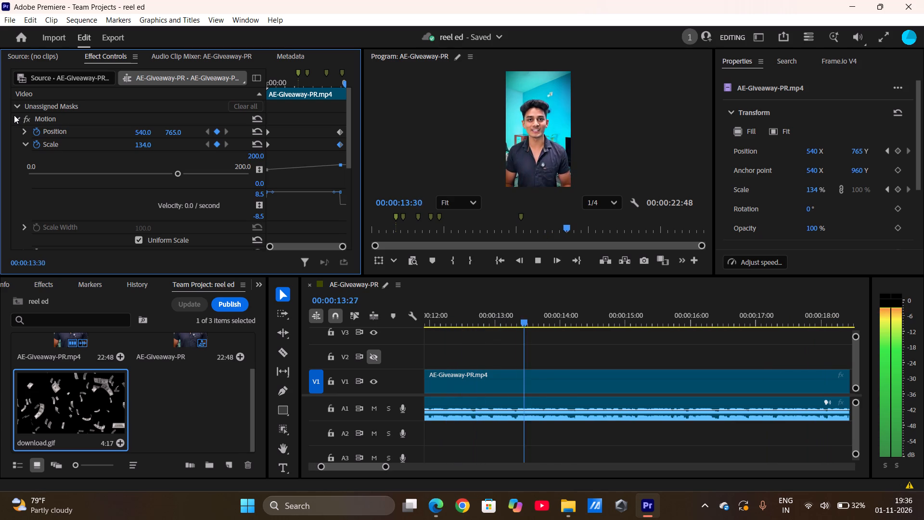
click(14, 115)
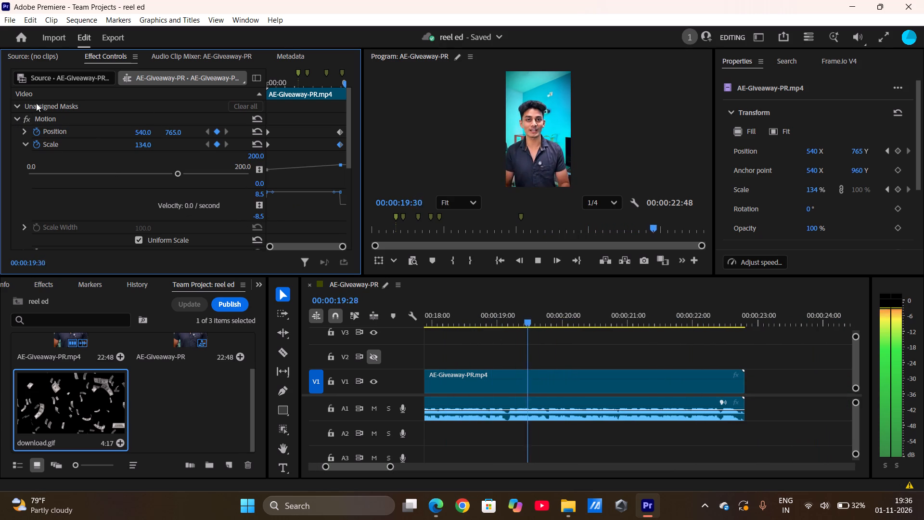
click(18, 105)
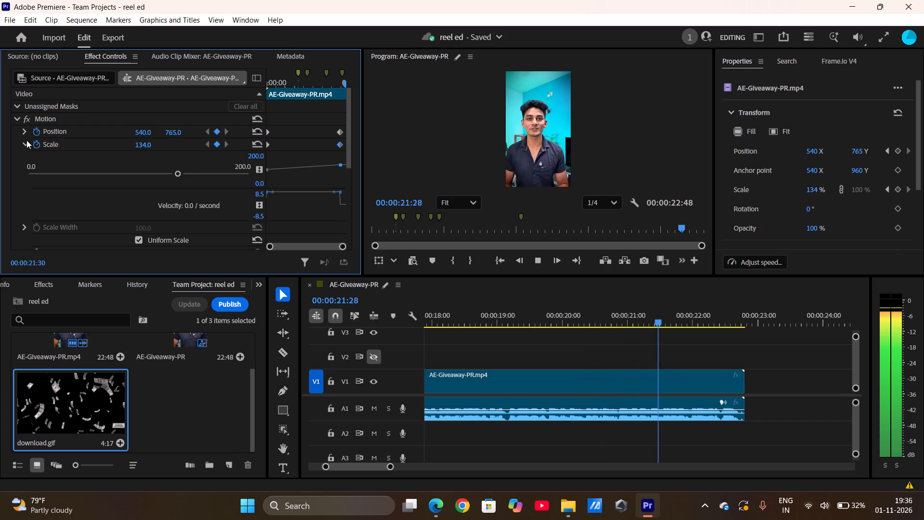
click(26, 140)
double_click(26, 144)
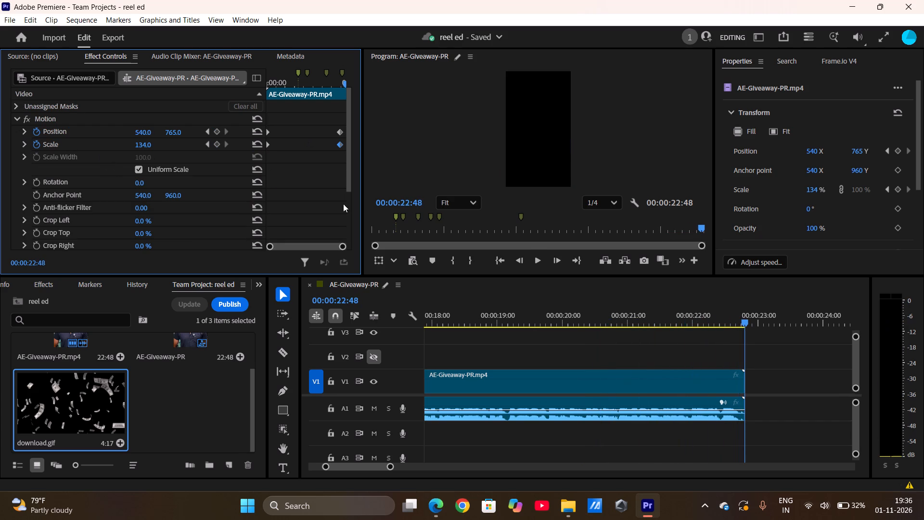
Return to the sequence start and delete the download.gif clip from track V2.
click(496, 260)
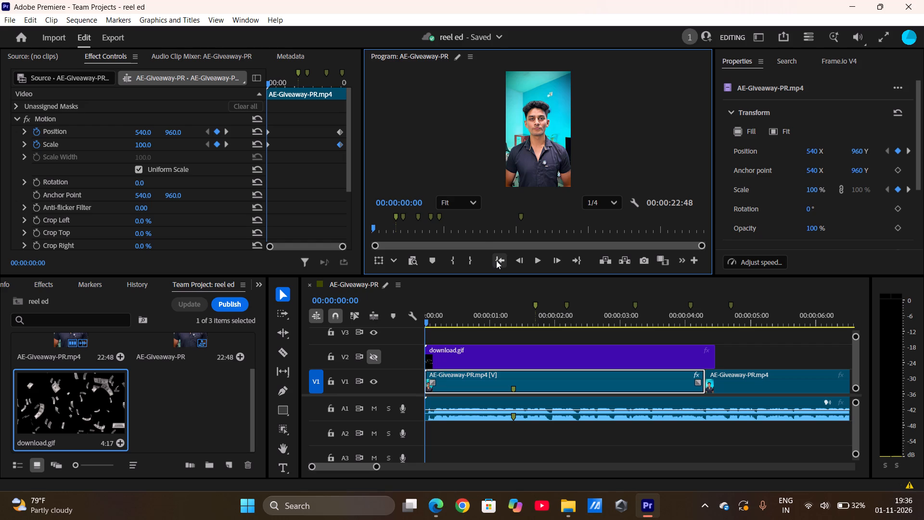
click(476, 378)
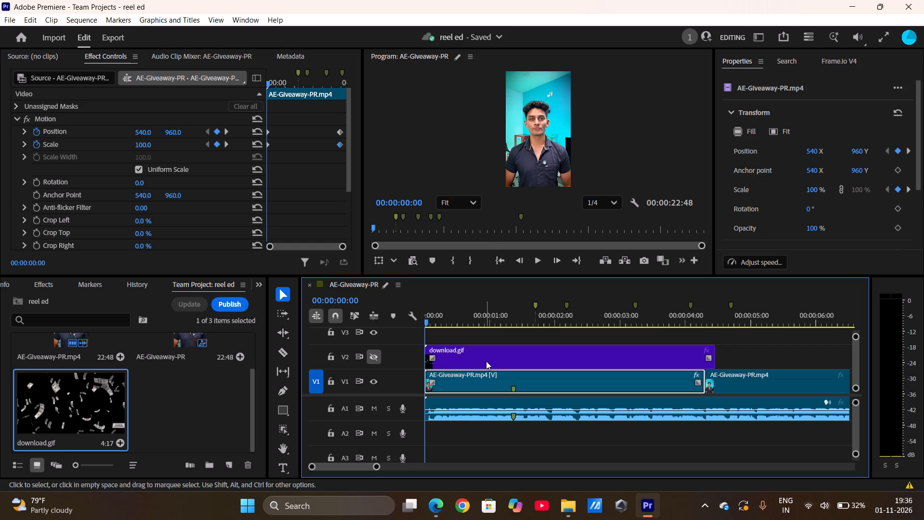
click(486, 361)
key(BackSpace)
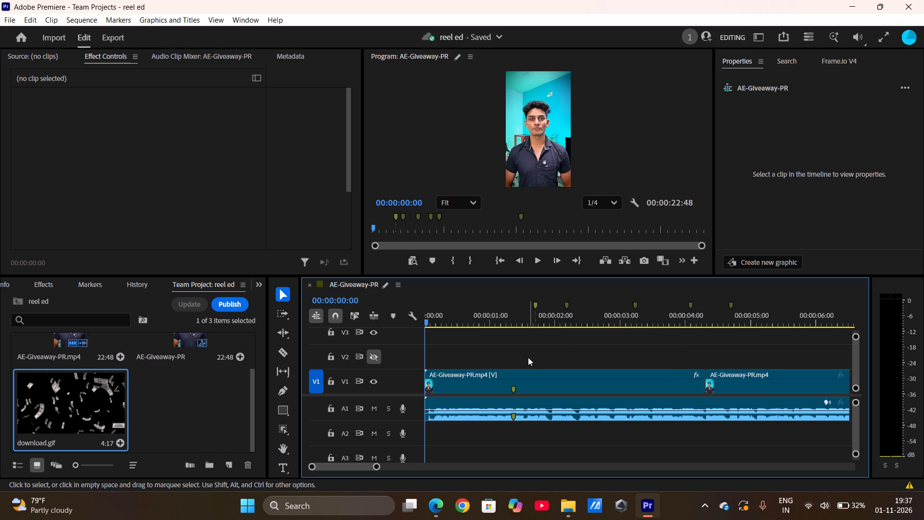
Scrub through the first seconds of the opening clip, play the sequence to review it without the overlay, and return to the start.
scroll(528, 357, up, 1)
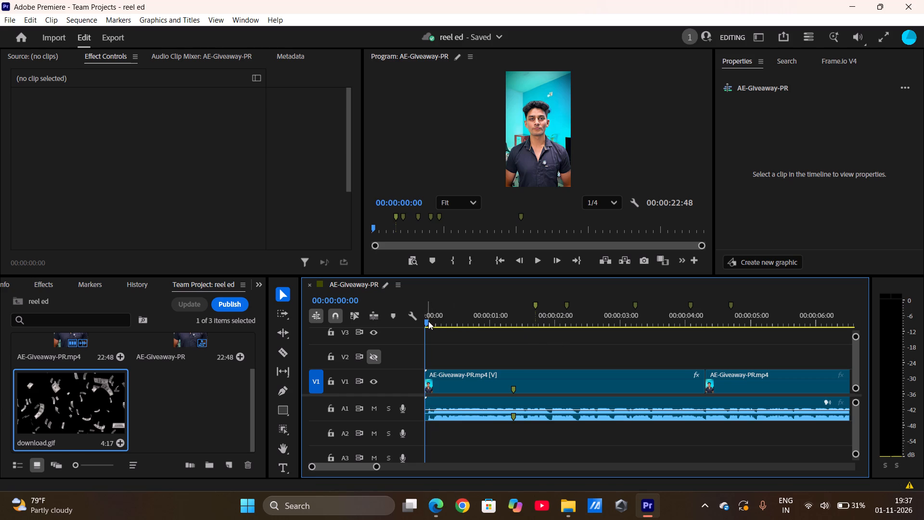
drag(428, 321, 462, 326)
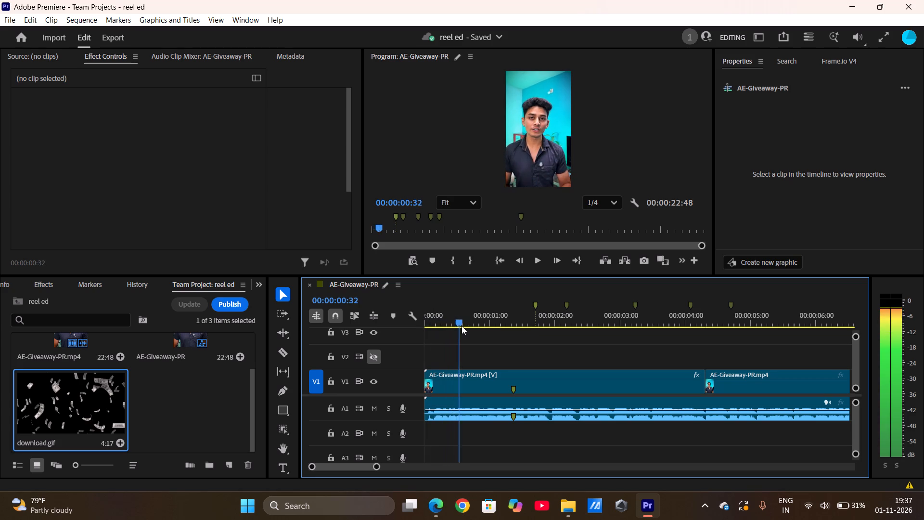
drag(462, 326, 533, 333)
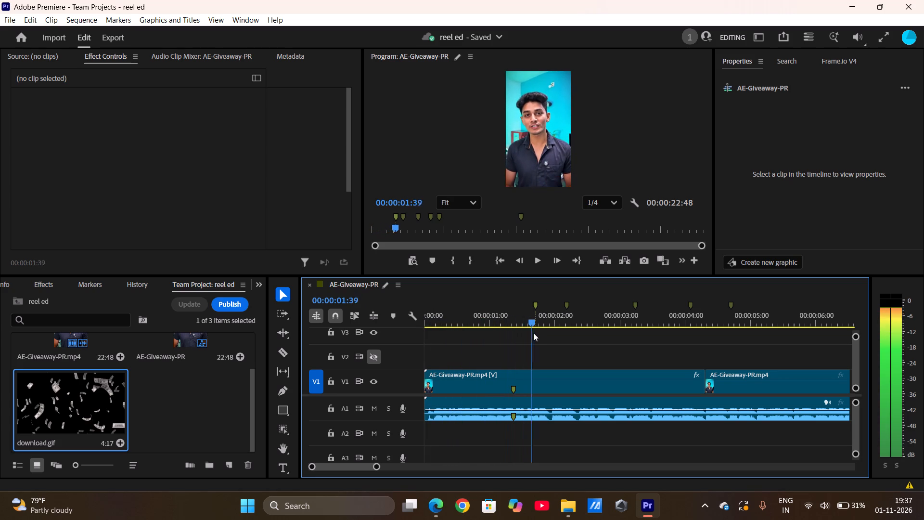
drag(533, 333, 554, 335)
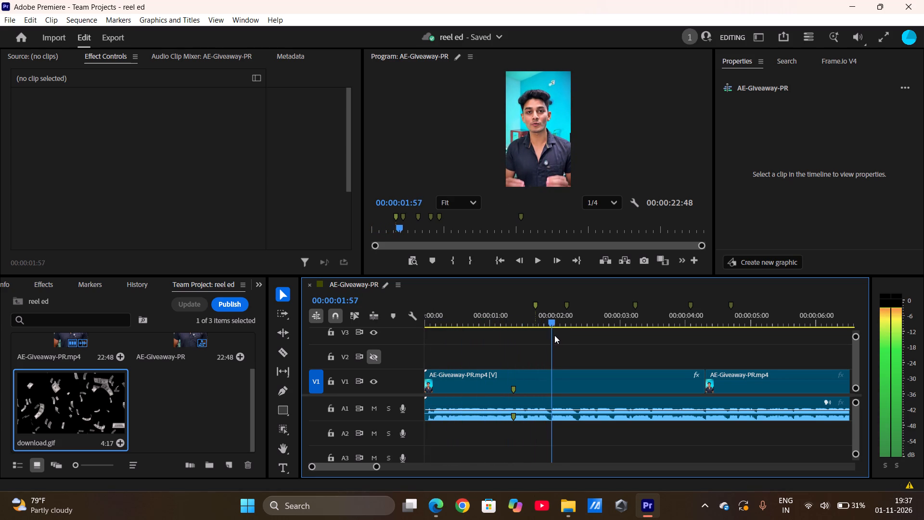
drag(554, 335, 571, 337)
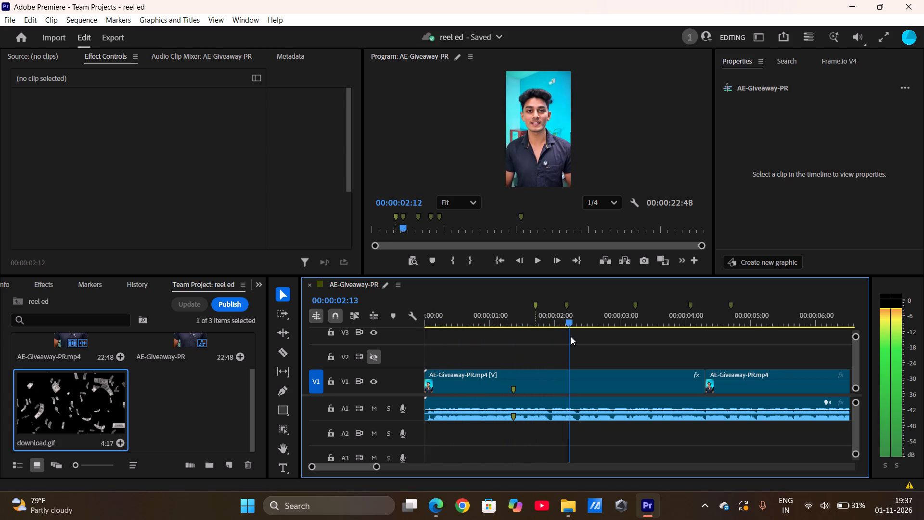
drag(571, 337, 589, 338)
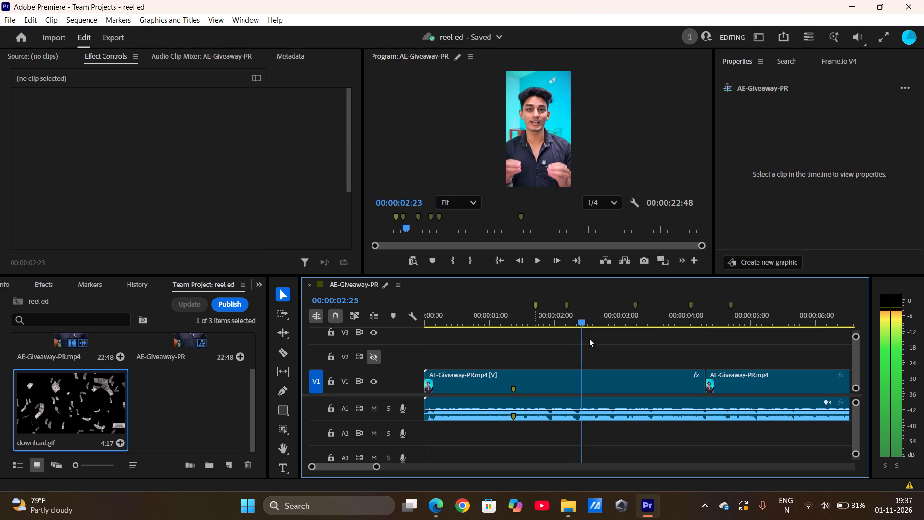
drag(589, 338, 590, 341)
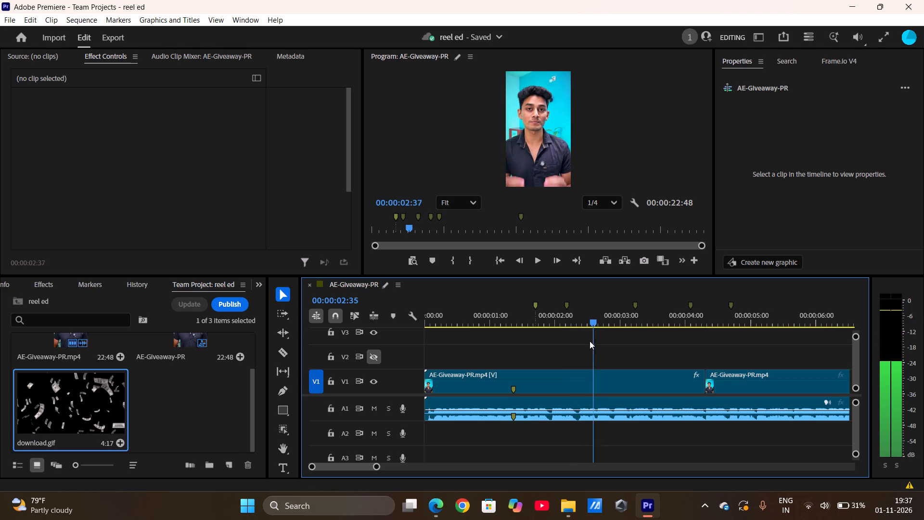
drag(590, 341, 566, 335)
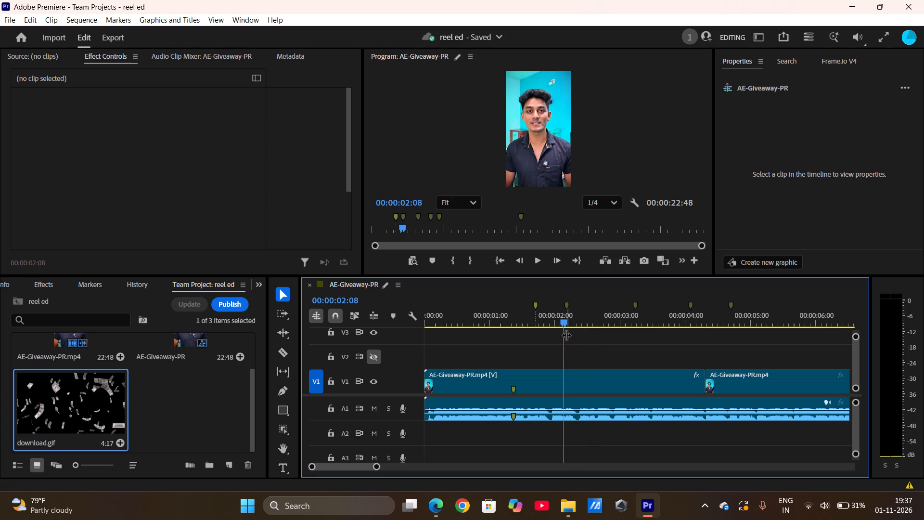
click(534, 263)
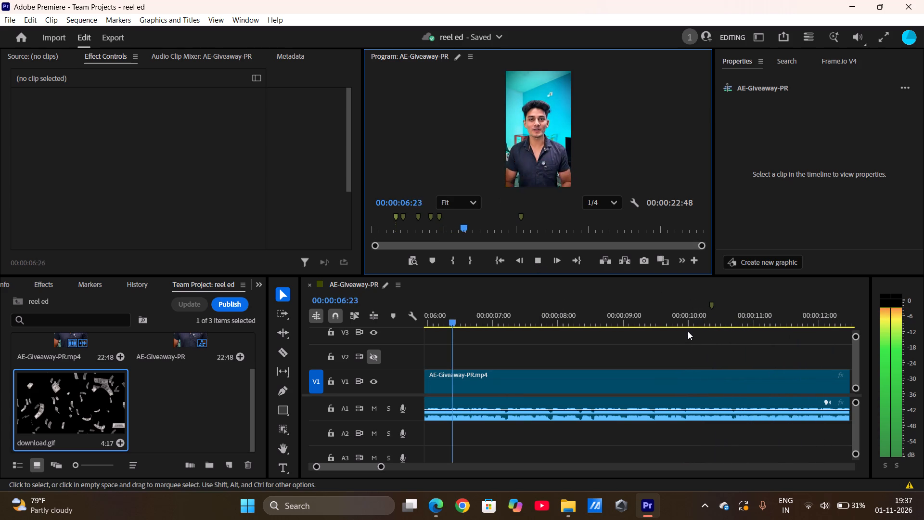
click(499, 261)
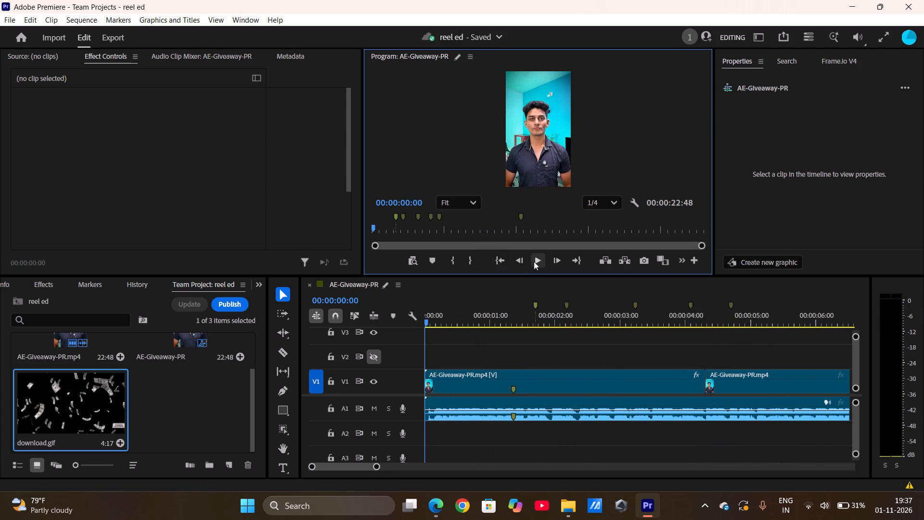
click(534, 261)
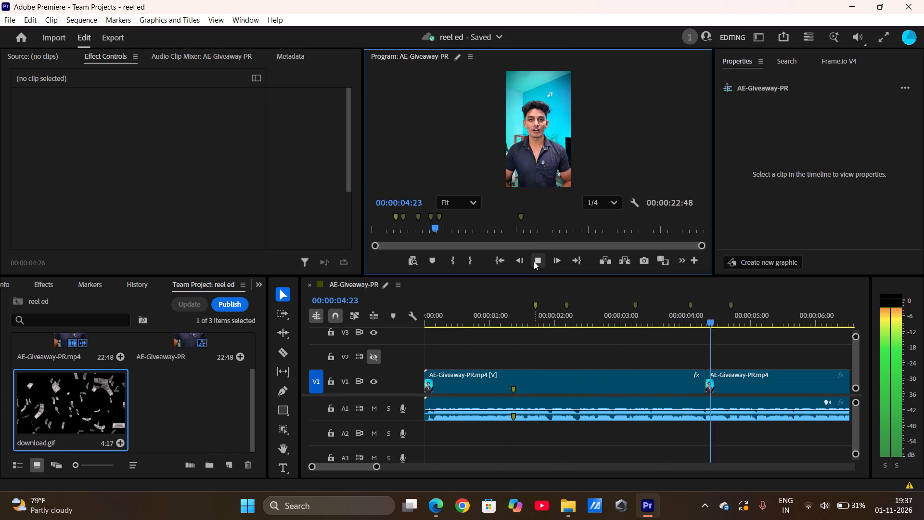
click(497, 256)
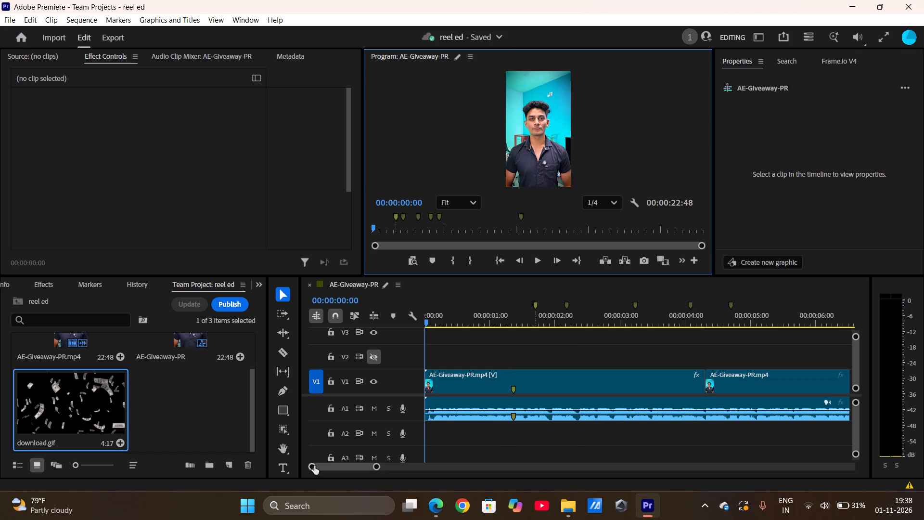
Delete the download.gif item from the reel ed project.
click(77, 405)
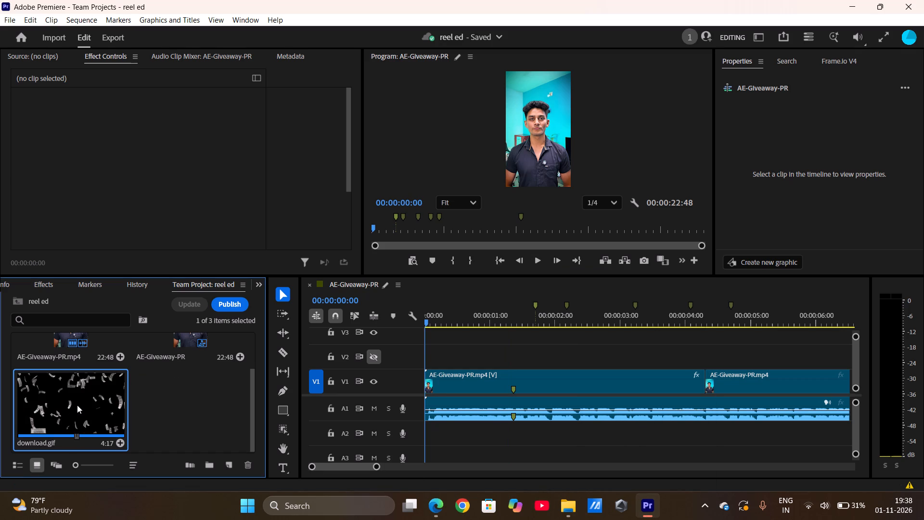
key(BackSpace)
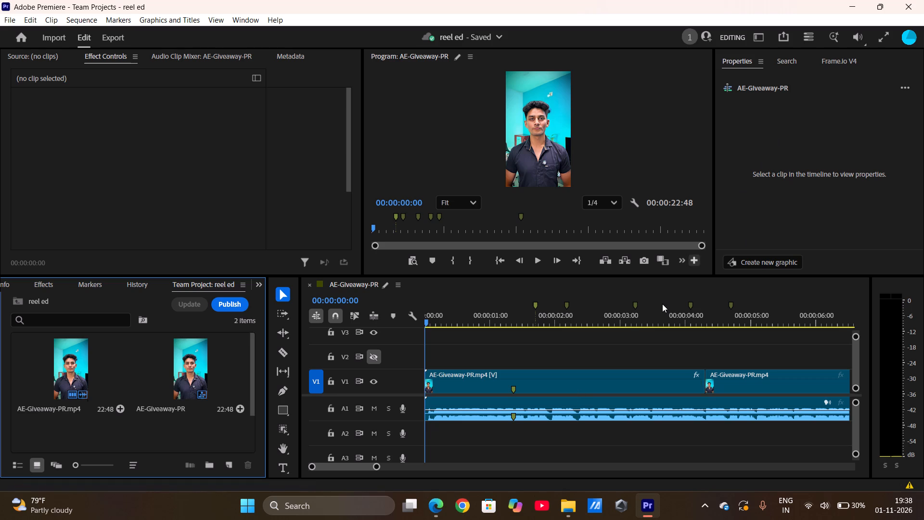
key(Escape)
Switch to Edge, replace the Bing Videos tab with a new one, search for "remove bg" and open the remove.bg site.
click(862, 3)
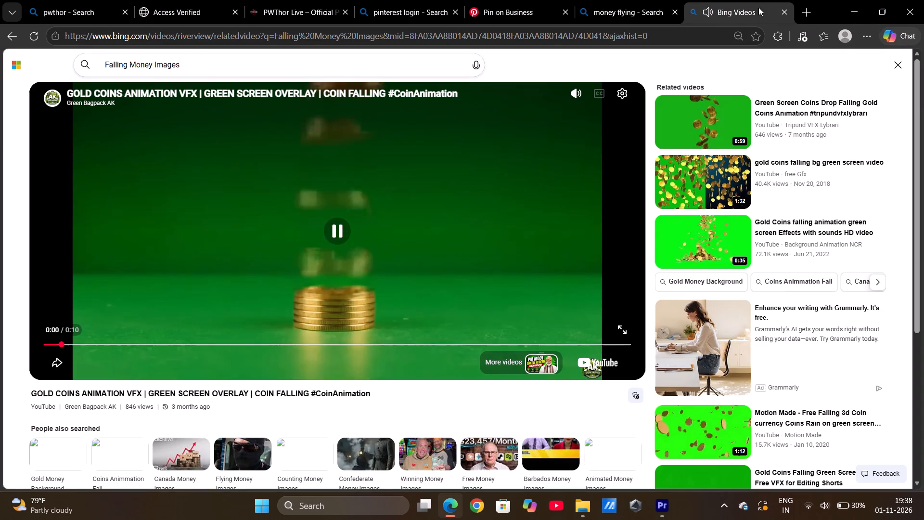
click(808, 12)
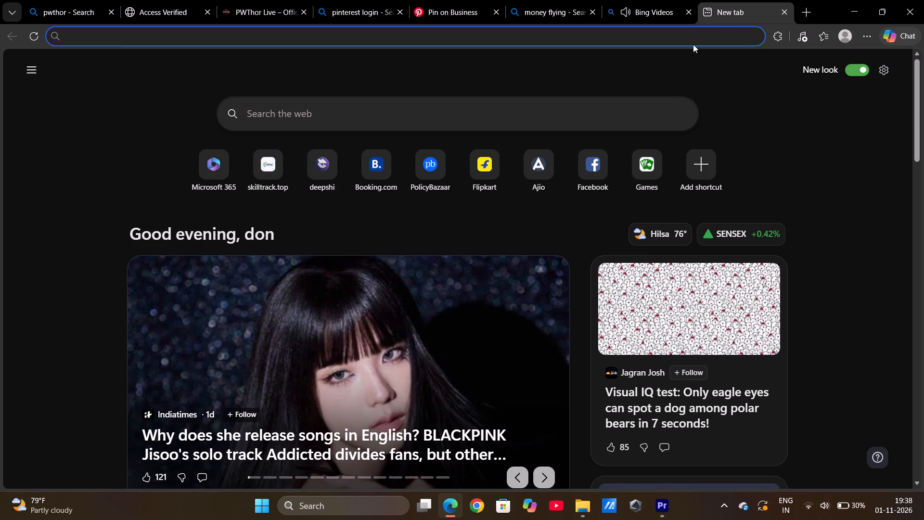
click(685, 12)
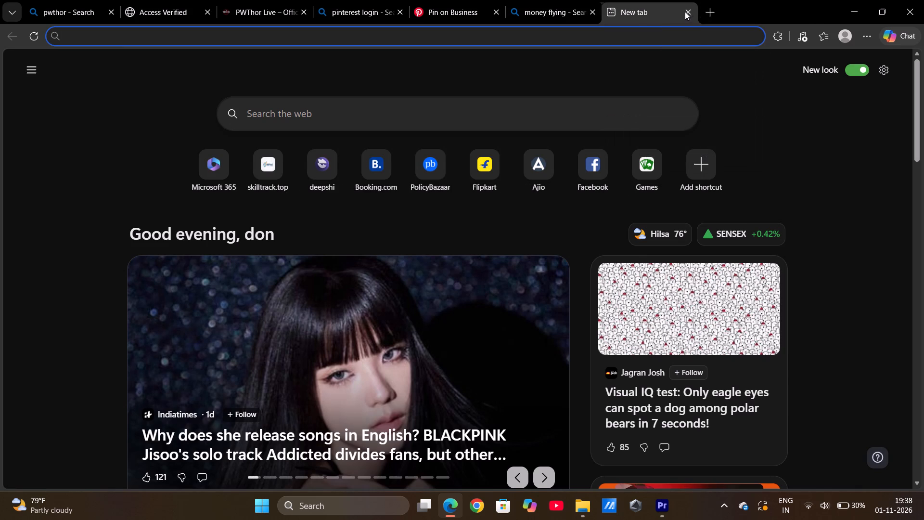
click(521, 111)
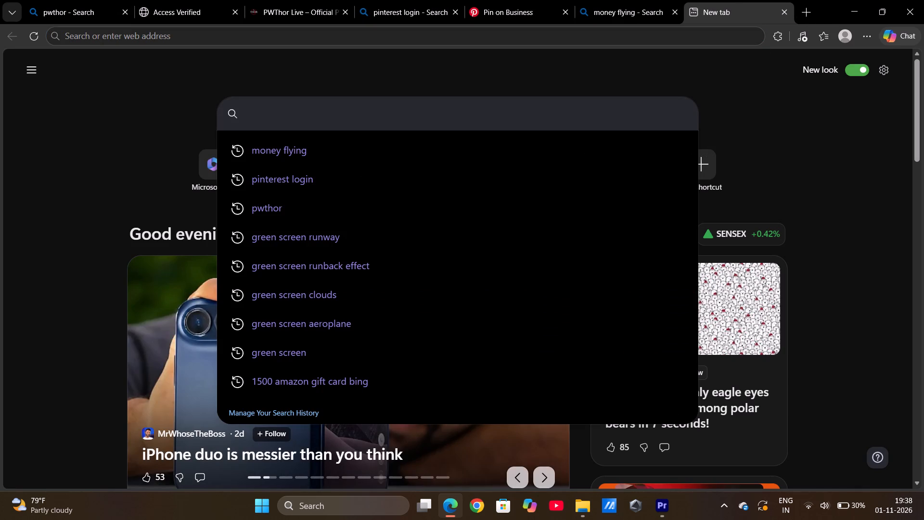
text(rem)
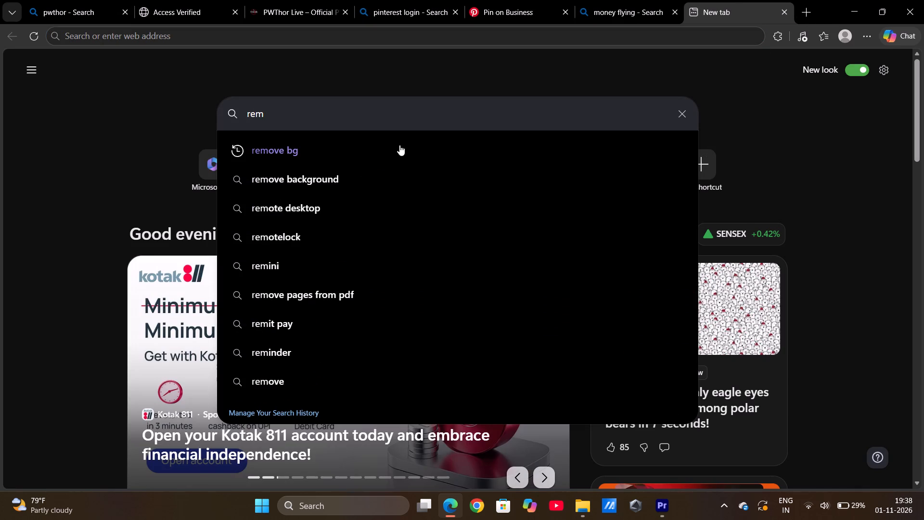
click(382, 159)
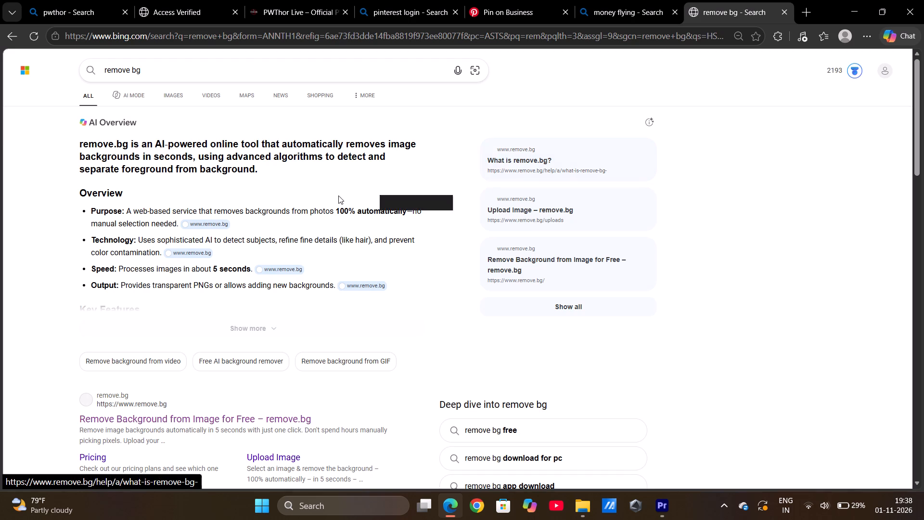
click(138, 407)
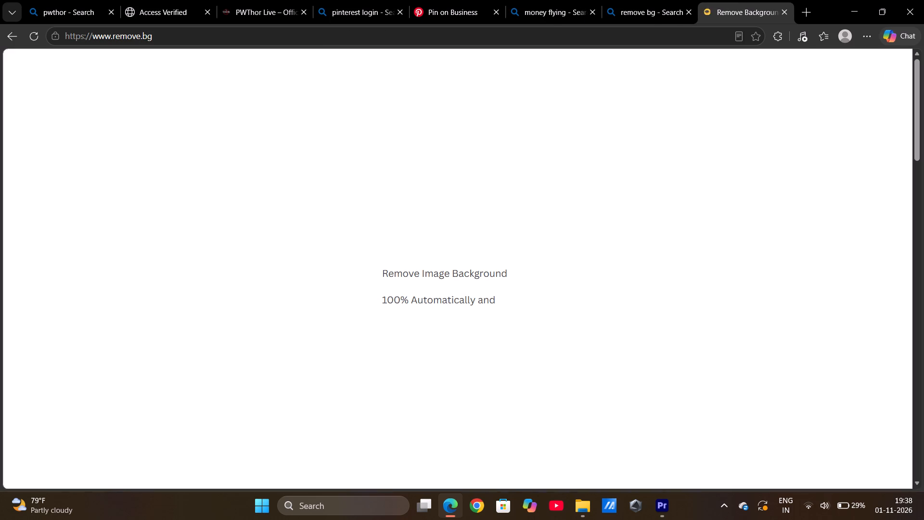
Browse Downloads, the C: drive, the OneDrive folders and Gallery from remove.bg's image upload for a file to use, and close the file chooser.
click(607, 344)
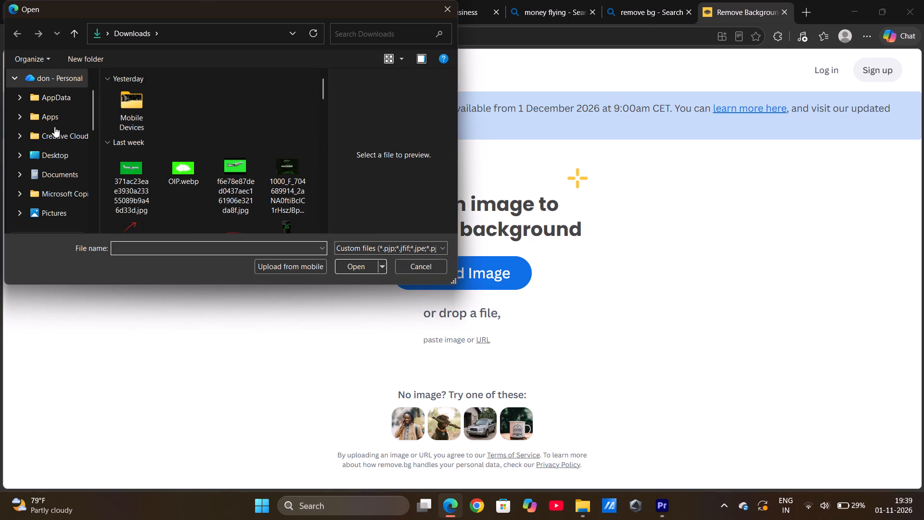
scroll(30, 172, down, 1)
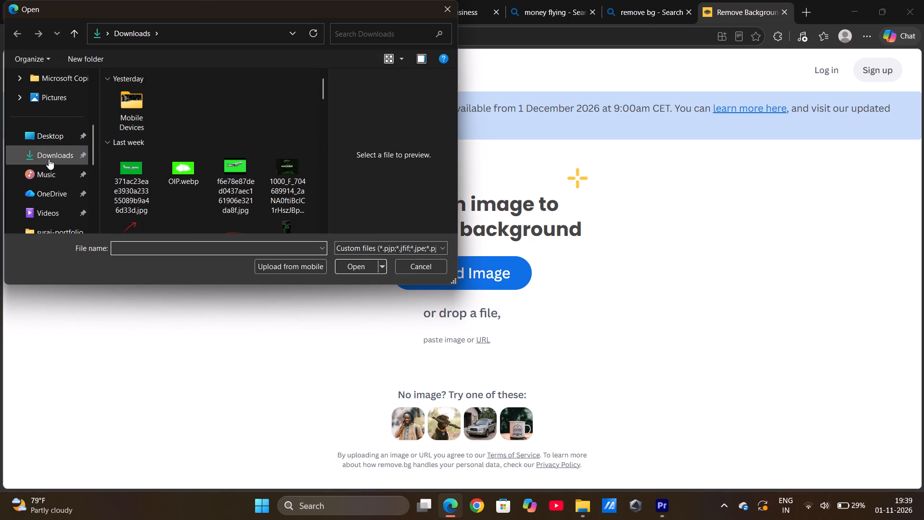
click(49, 159)
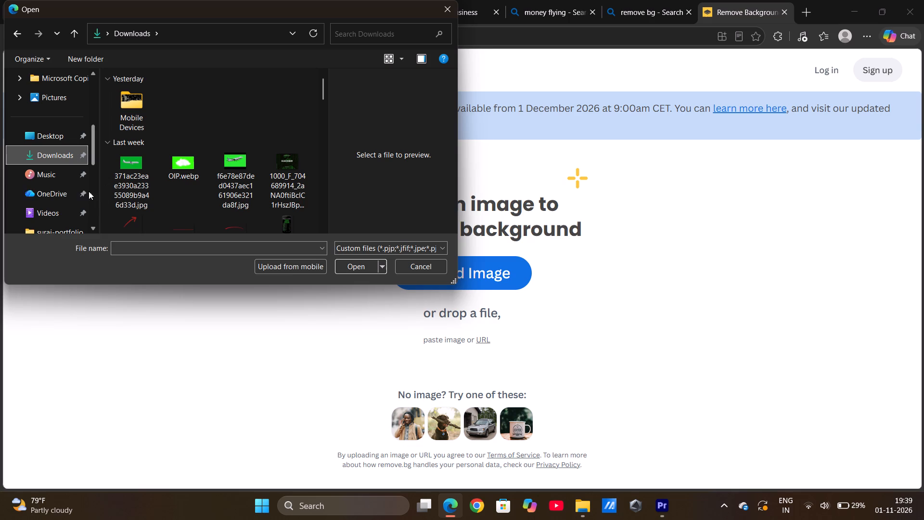
scroll(79, 188, down, 1)
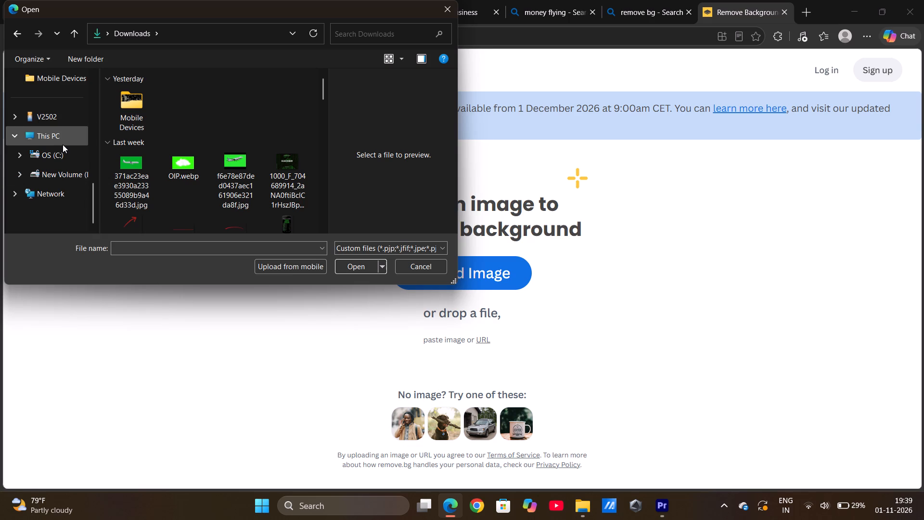
click(60, 158)
scroll(60, 158, up, 2)
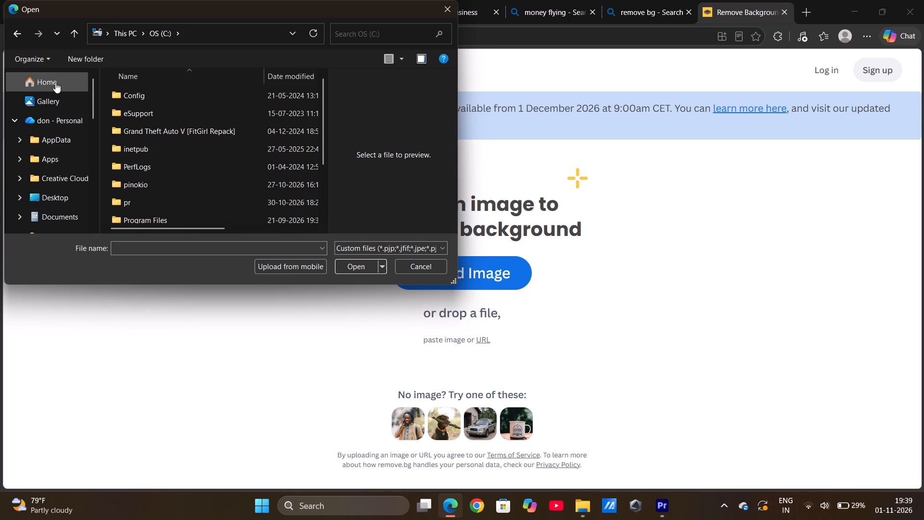
click(55, 82)
click(51, 122)
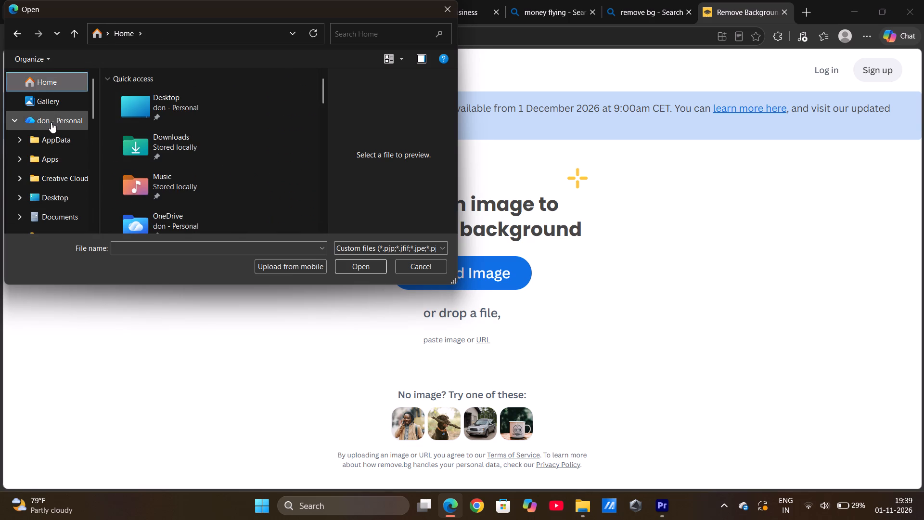
click(47, 144)
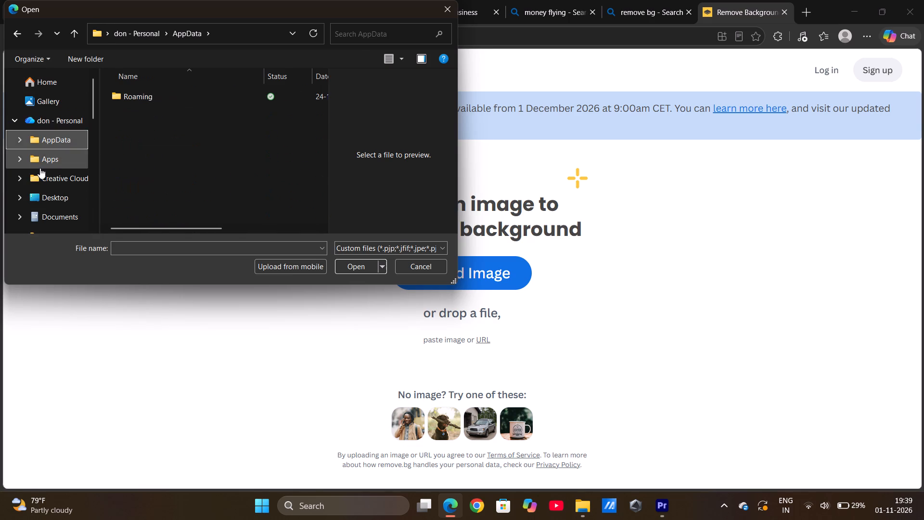
click(40, 168)
click(38, 177)
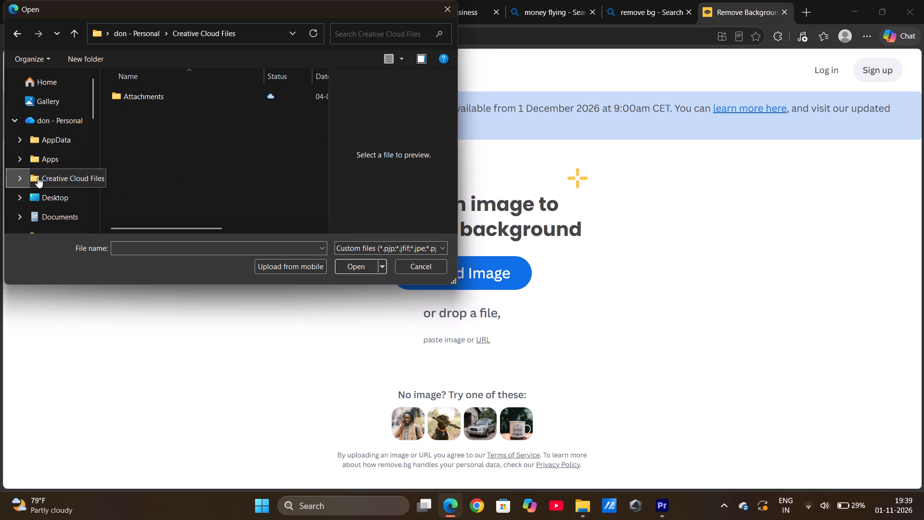
click(38, 201)
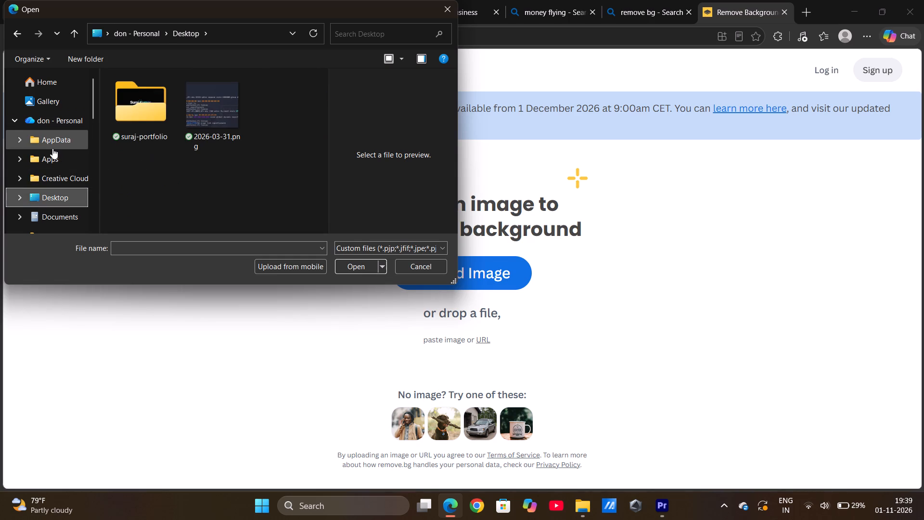
click(52, 148)
click(56, 120)
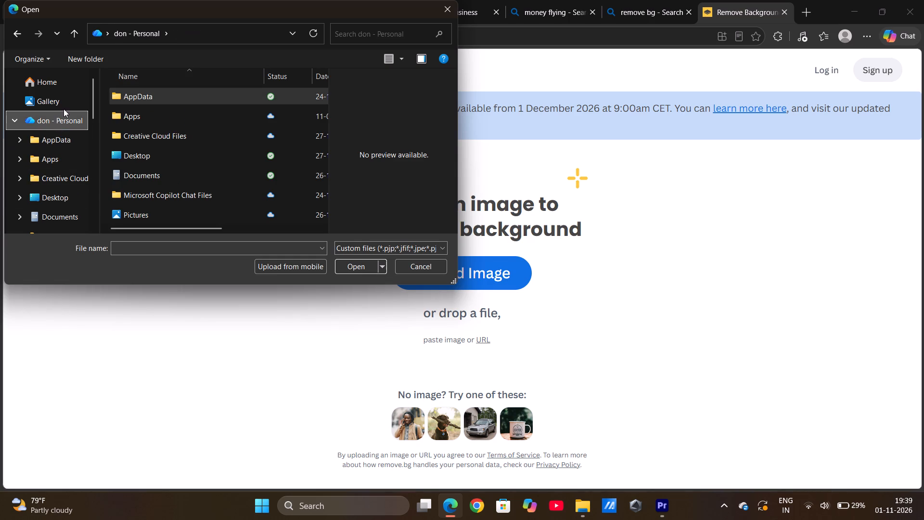
click(64, 108)
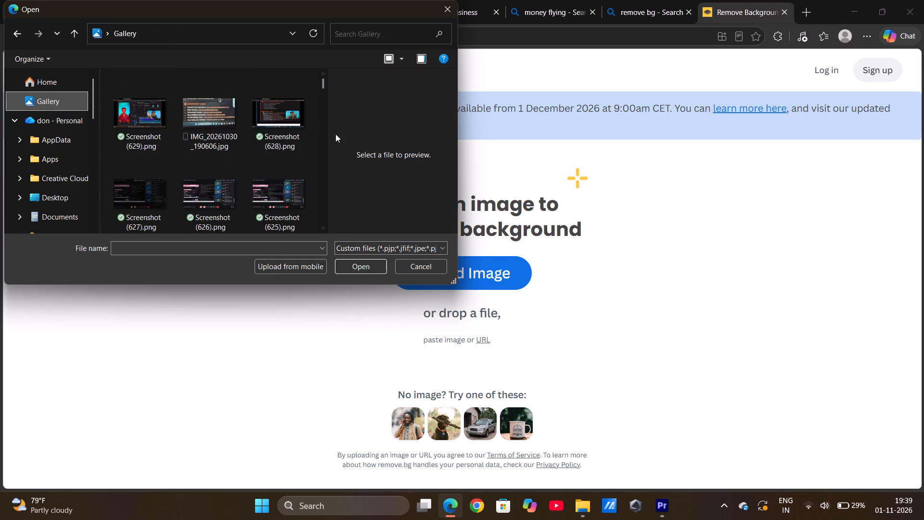
click(443, 13)
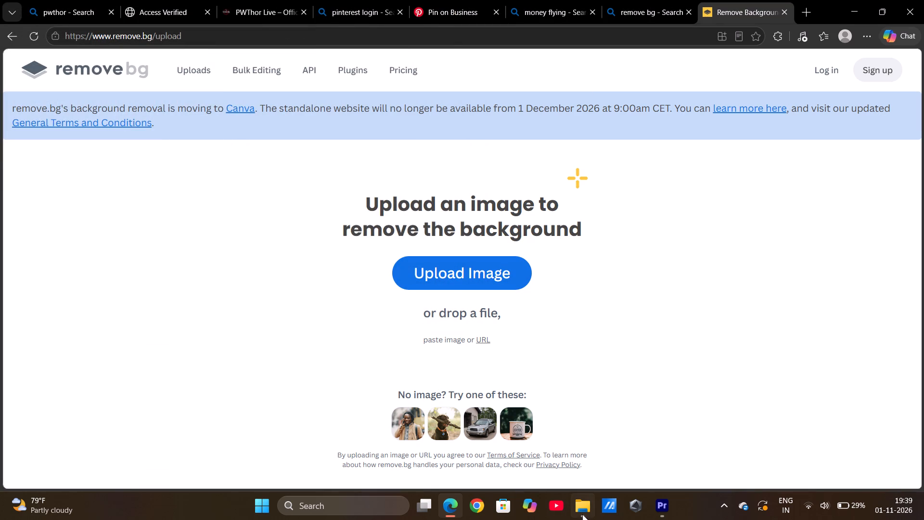
Switch to File Explorer, inspect download.gif in the Downloads folder, and return to the remove.bg page in Edge.
click(575, 442)
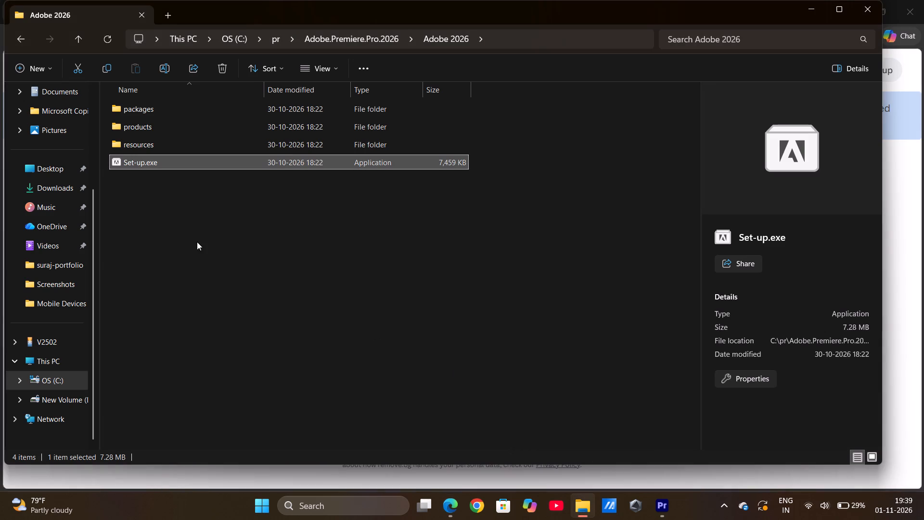
click(65, 188)
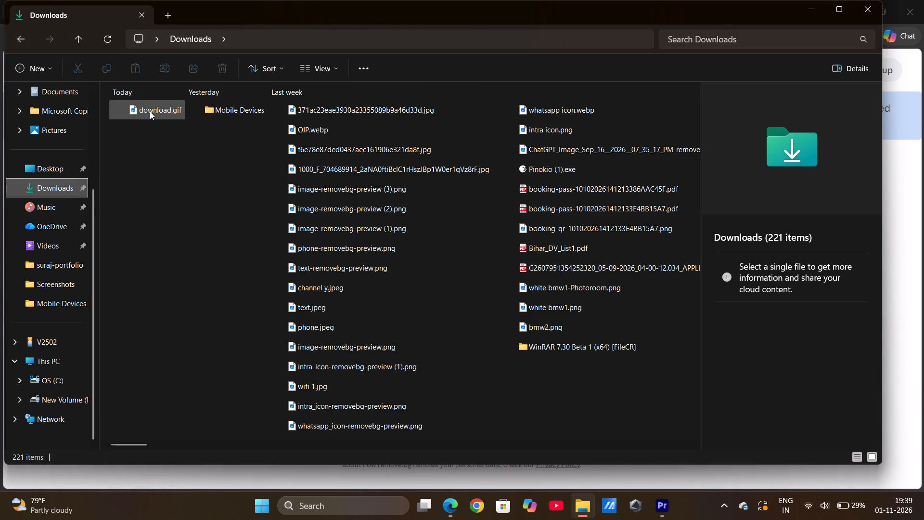
right_click(150, 111)
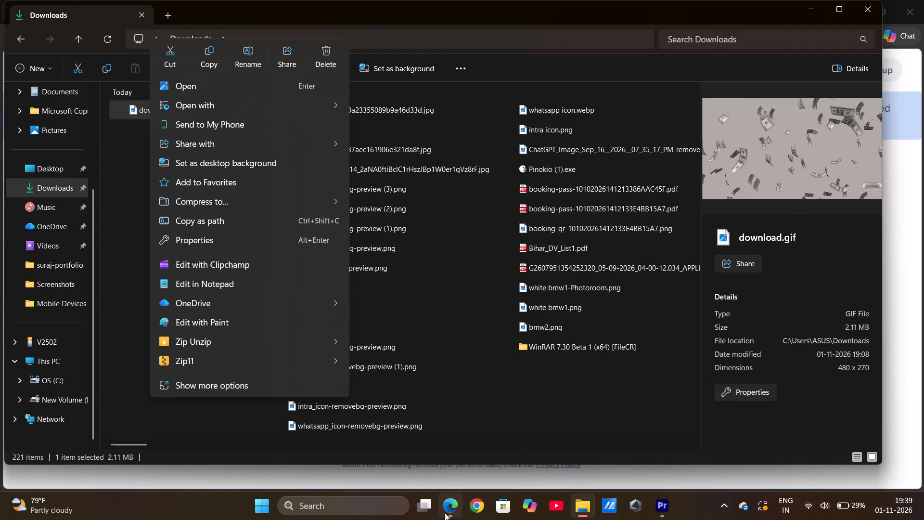
drag(458, 456, 545, 97)
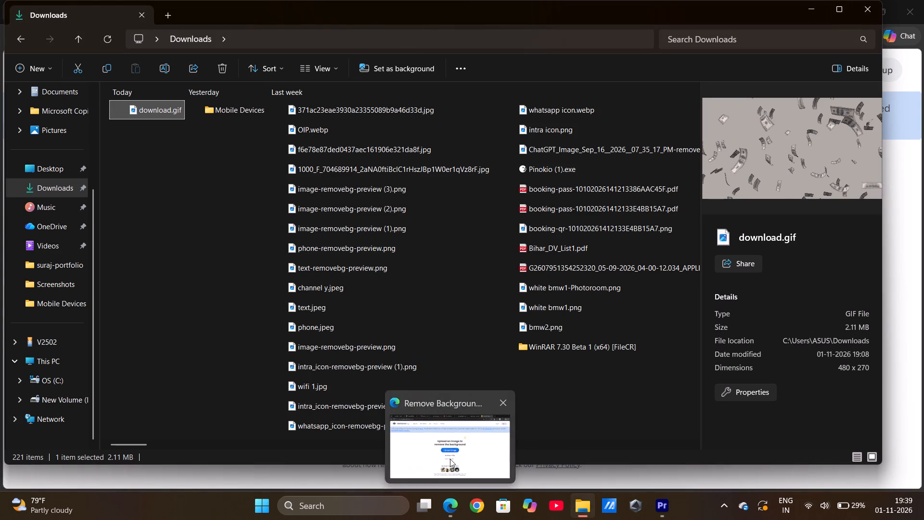
click(450, 459)
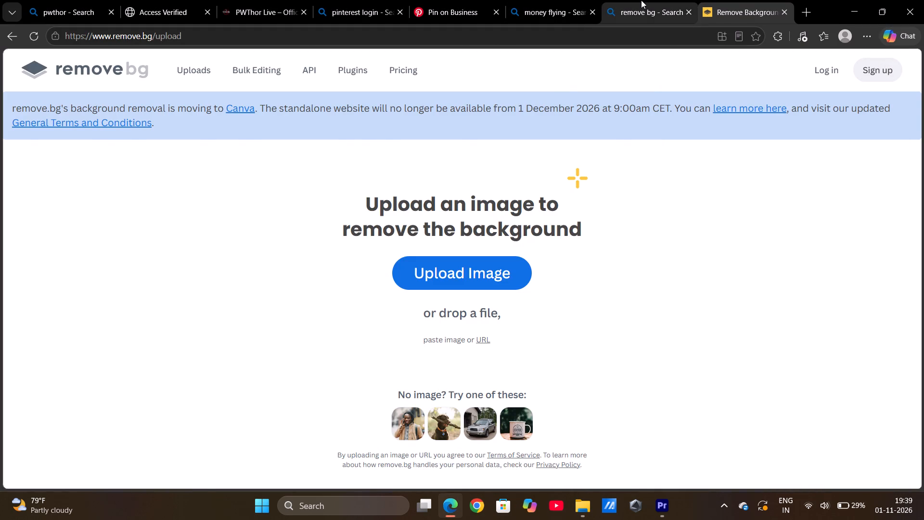
Return to the flying-money pin on Pinterest, save it to the Lord shiva pics board and open that board.
click(641, 0)
click(552, 5)
click(445, 10)
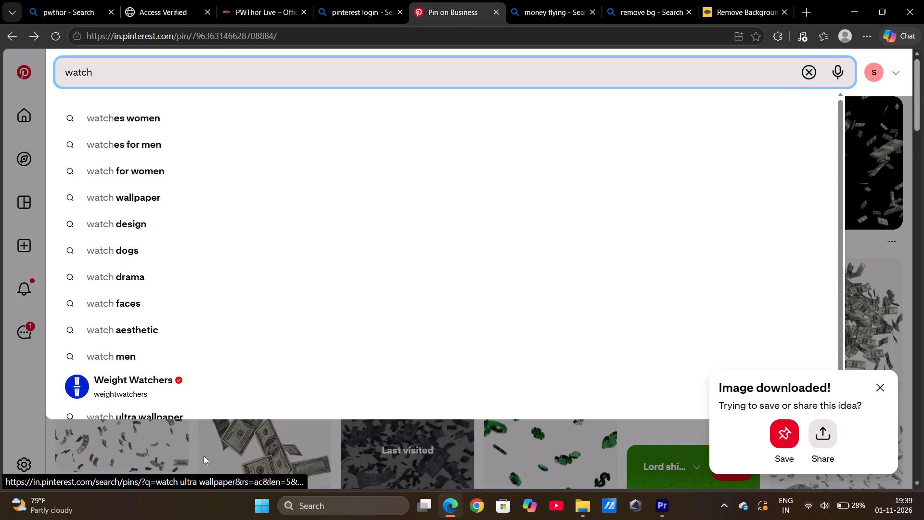
click(204, 456)
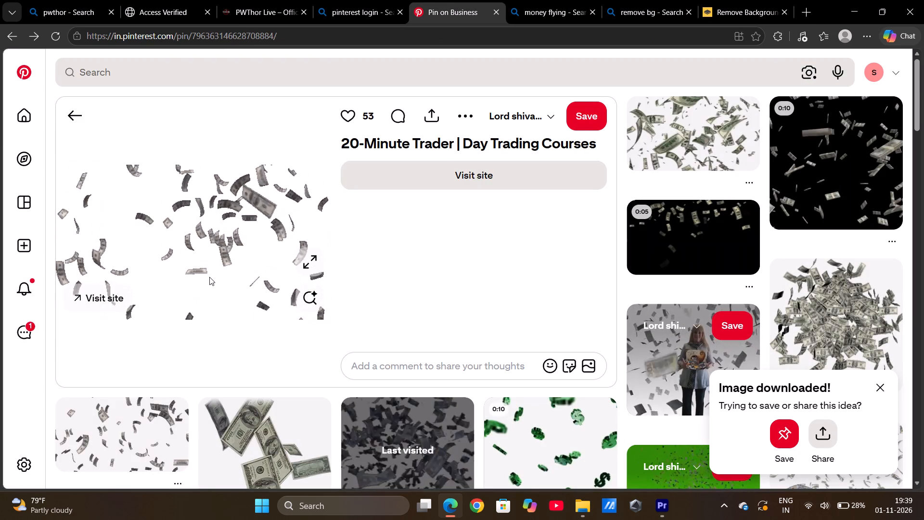
click(468, 119)
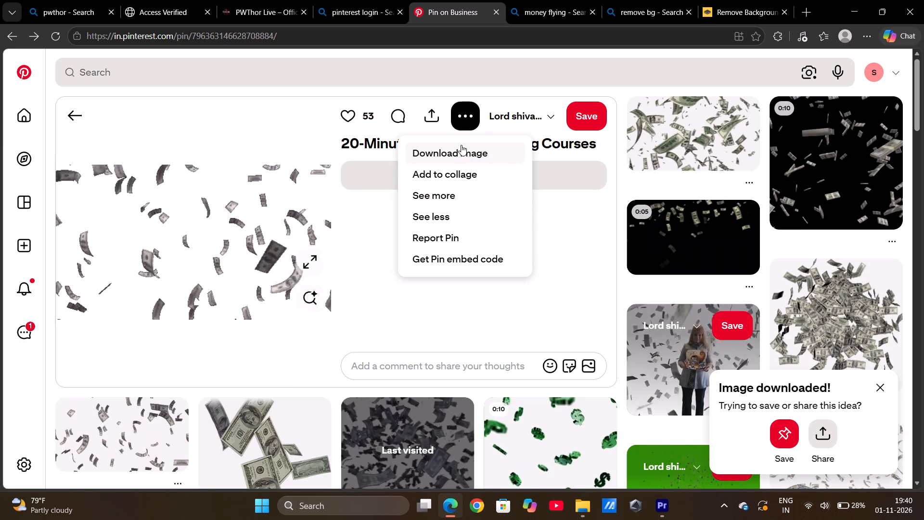
click(546, 208)
click(583, 116)
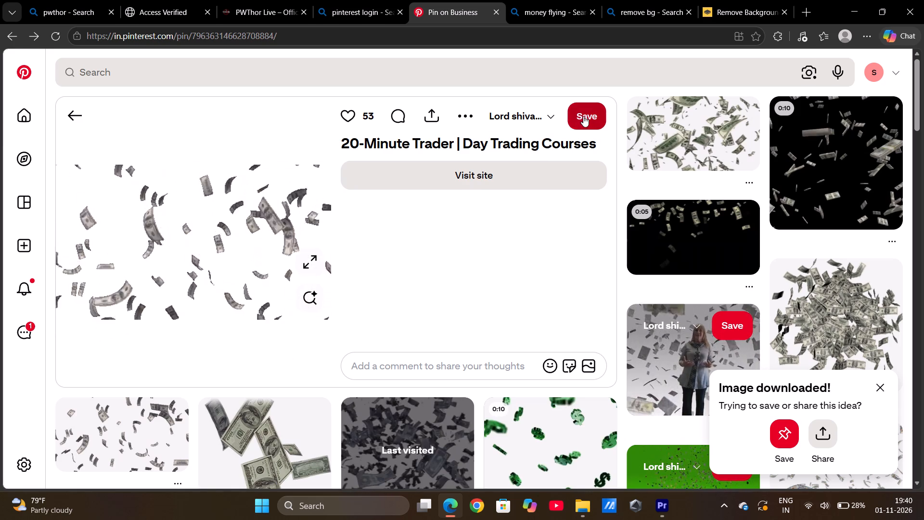
click(541, 116)
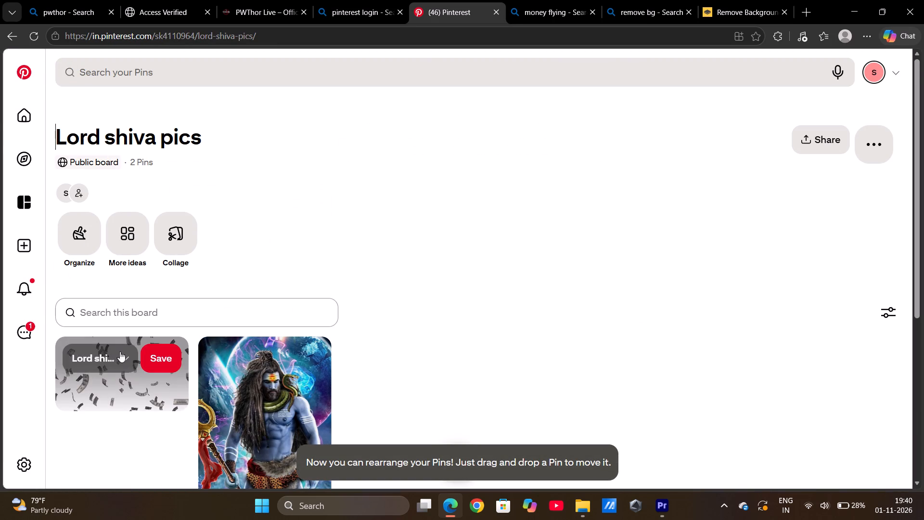
Open the saved flying-money pin from the board and copy its share link.
click(118, 378)
double_click(118, 378)
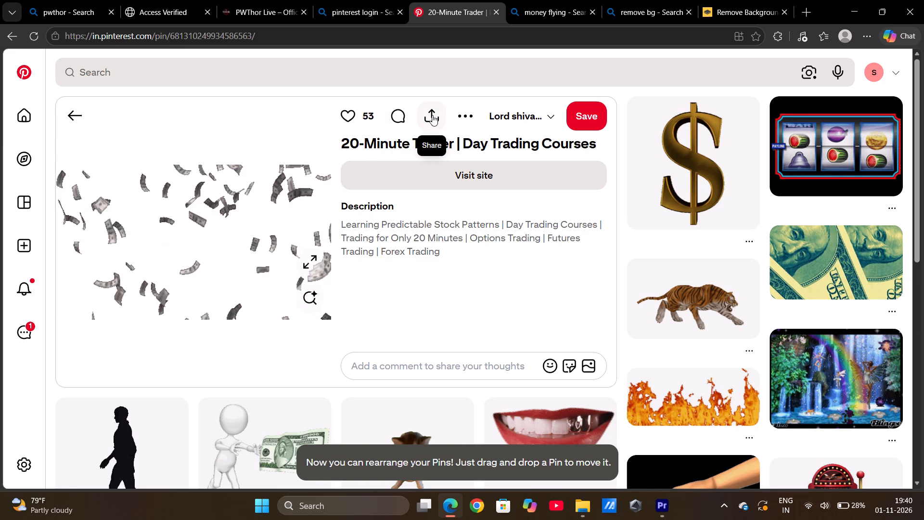
click(432, 115)
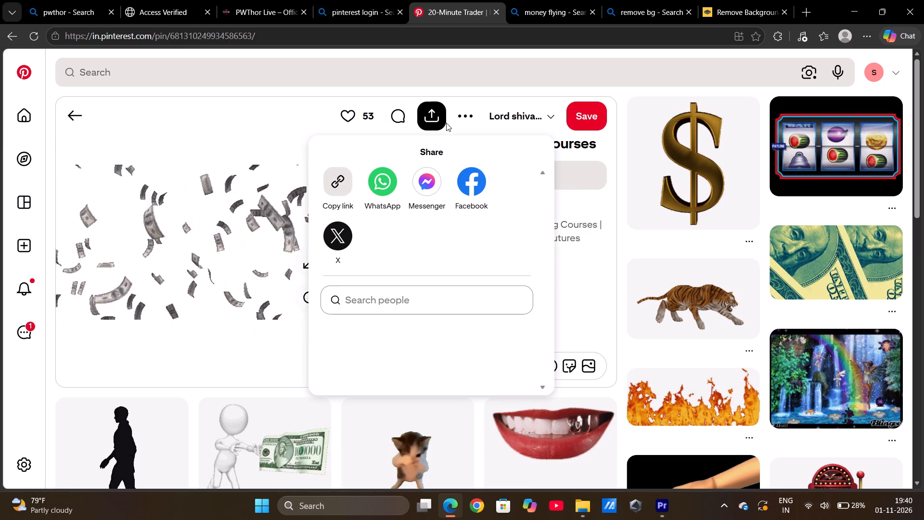
click(339, 180)
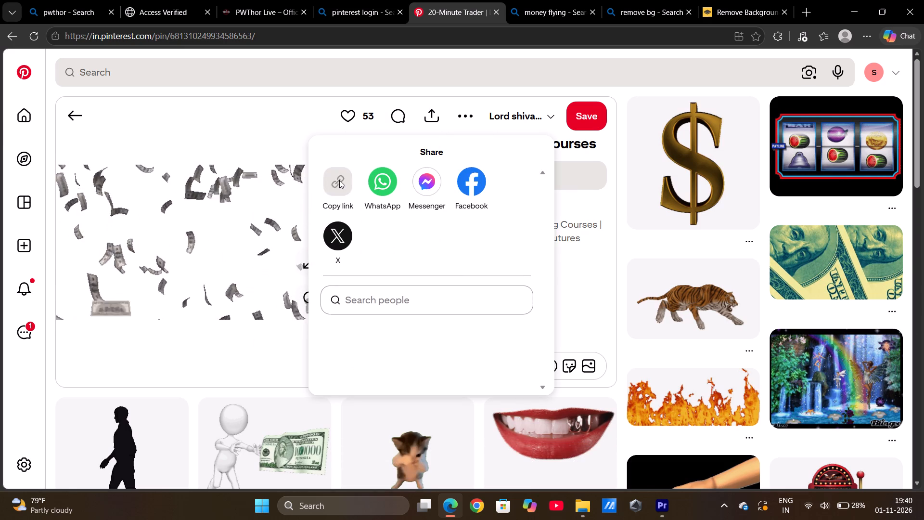
Search for "pinterest video downloader" in a new browser tab and open the PinDown site from the results.
click(799, 6)
click(536, 122)
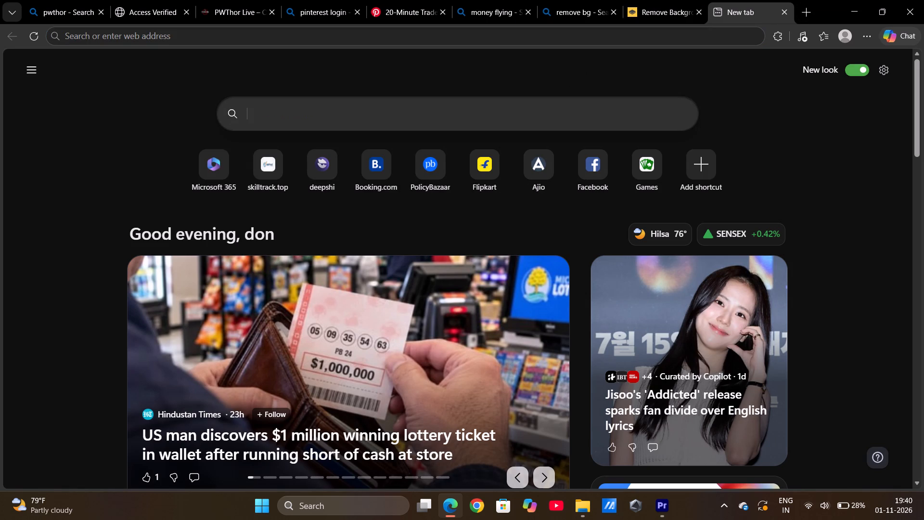
text(pentres)
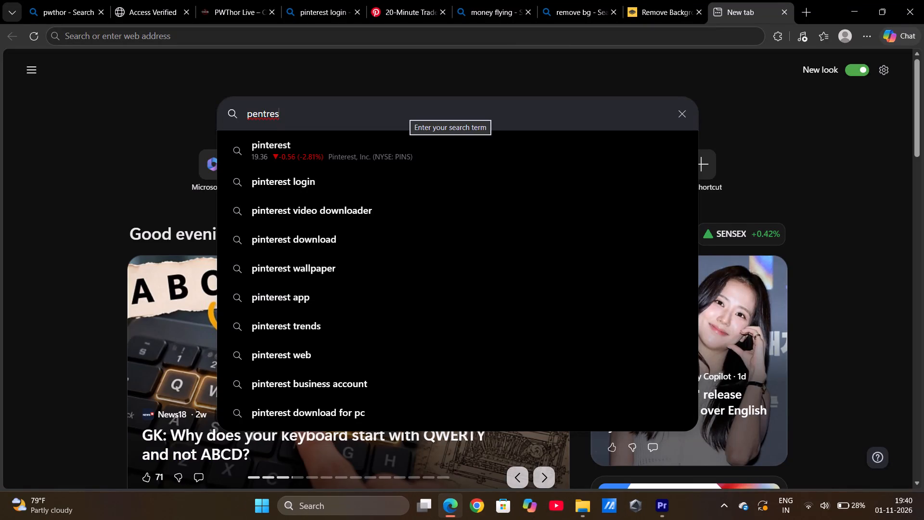
text(t)
key(space)
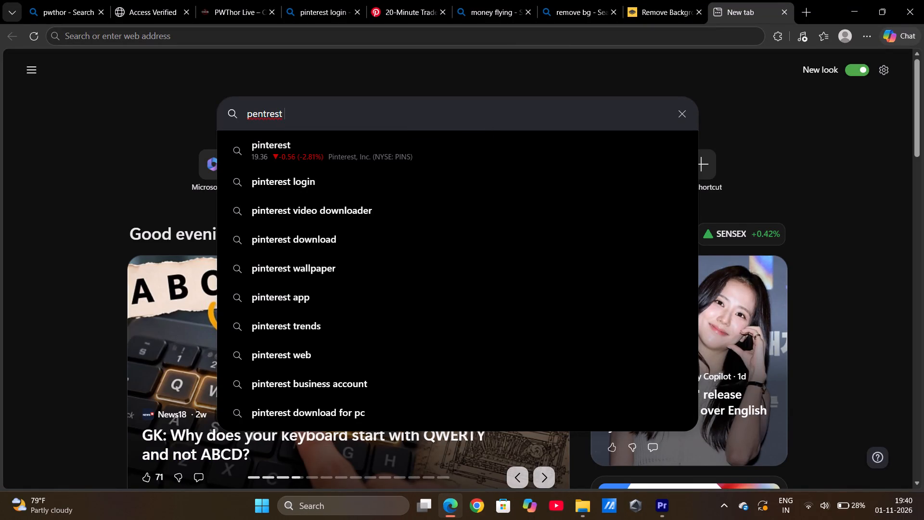
click(324, 215)
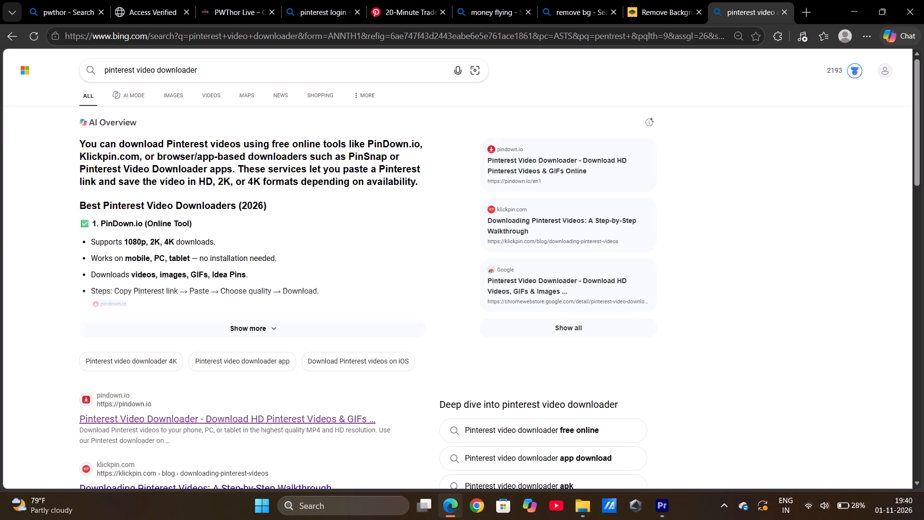
click(115, 429)
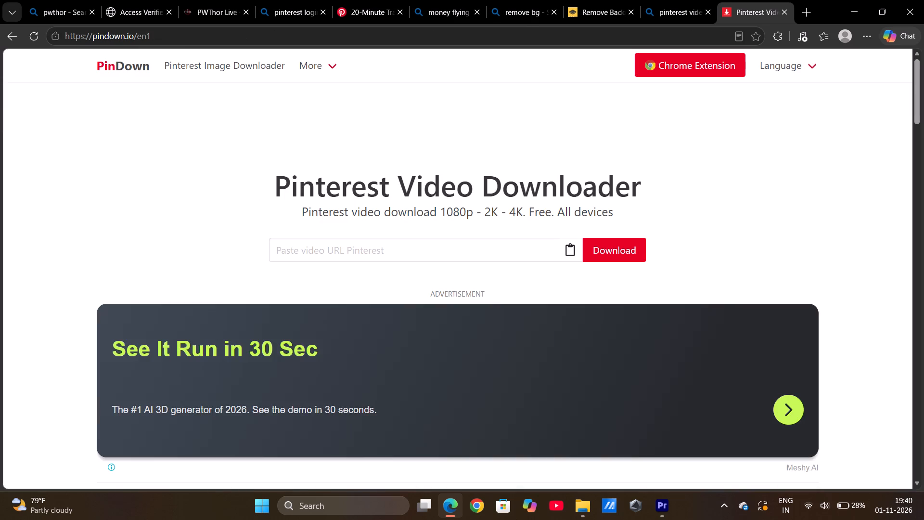
Submit the copied pin link to PinDown and download the flying-money GIF, dismissing the advertisements.
click(378, 192)
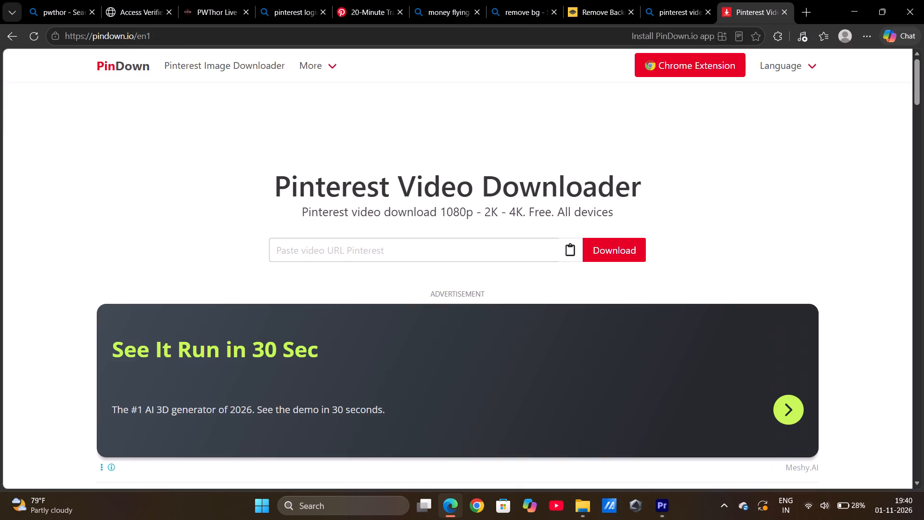
click(300, 241)
key(ctrl+v)
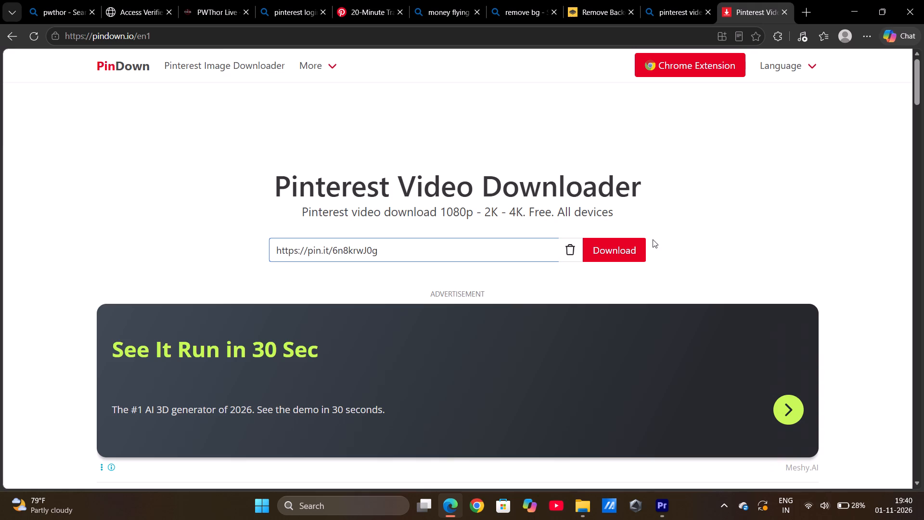
click(629, 241)
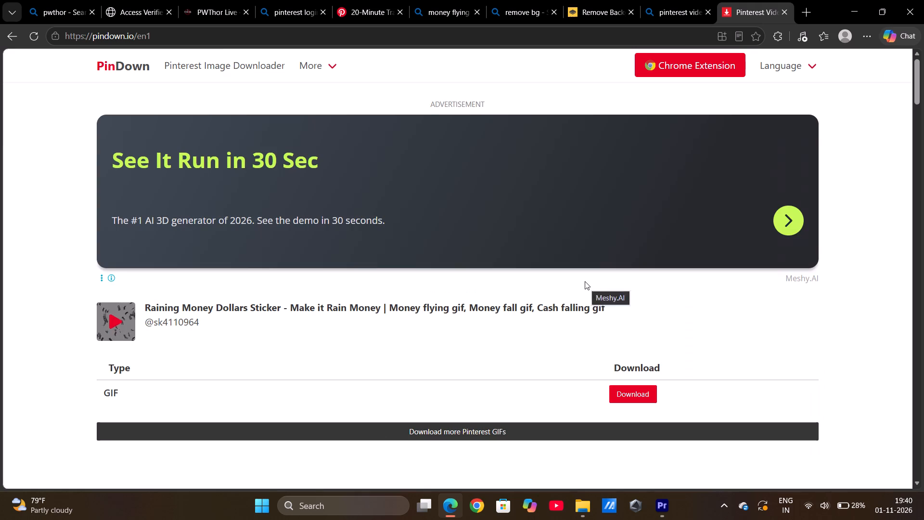
scroll(488, 245, down, 1)
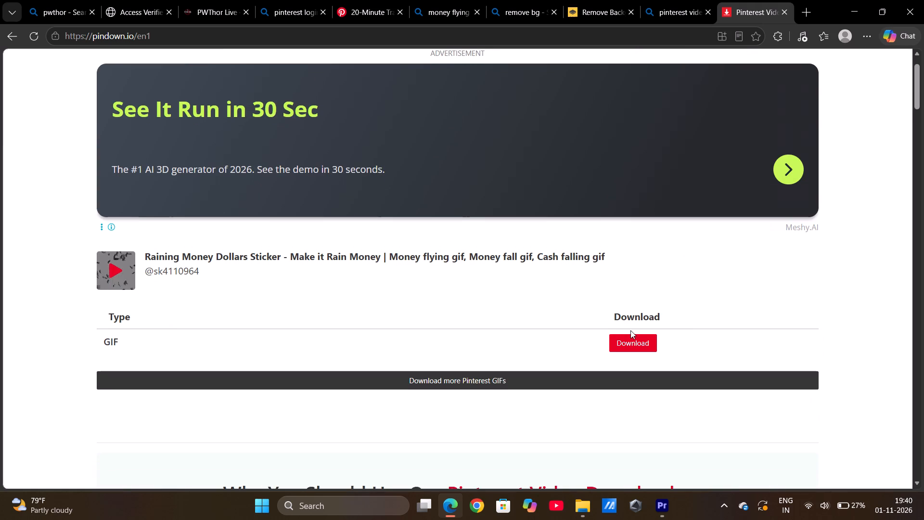
click(629, 345)
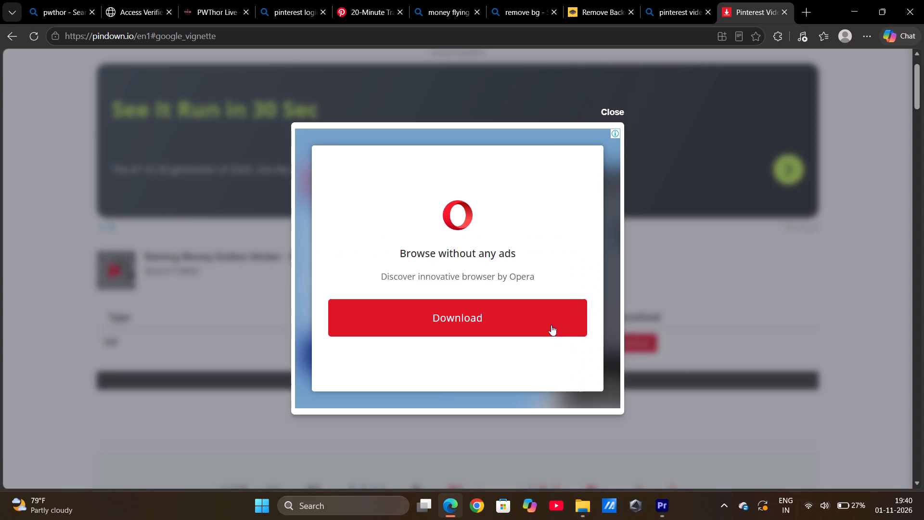
click(528, 315)
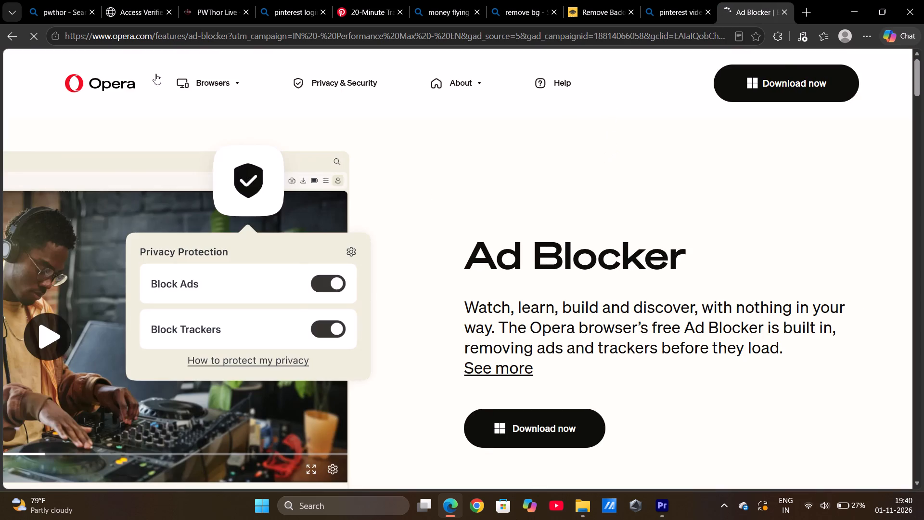
click(17, 38)
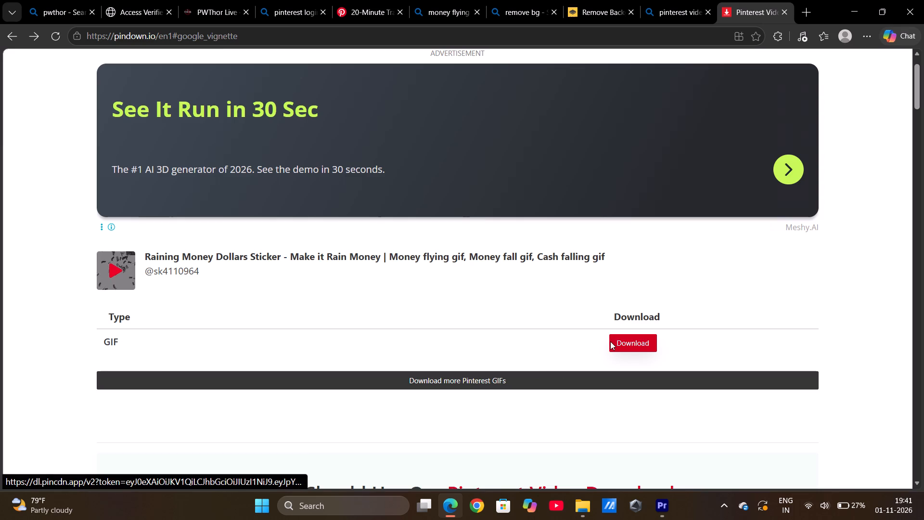
click(645, 339)
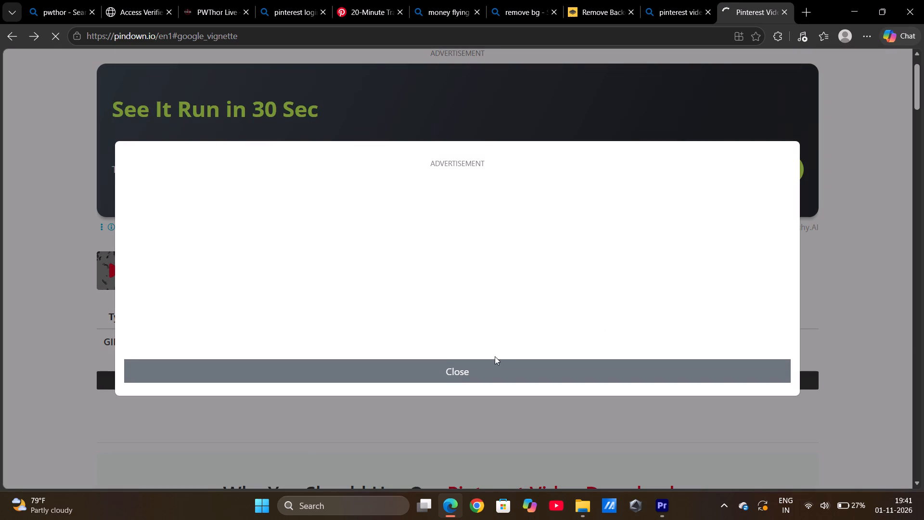
click(485, 365)
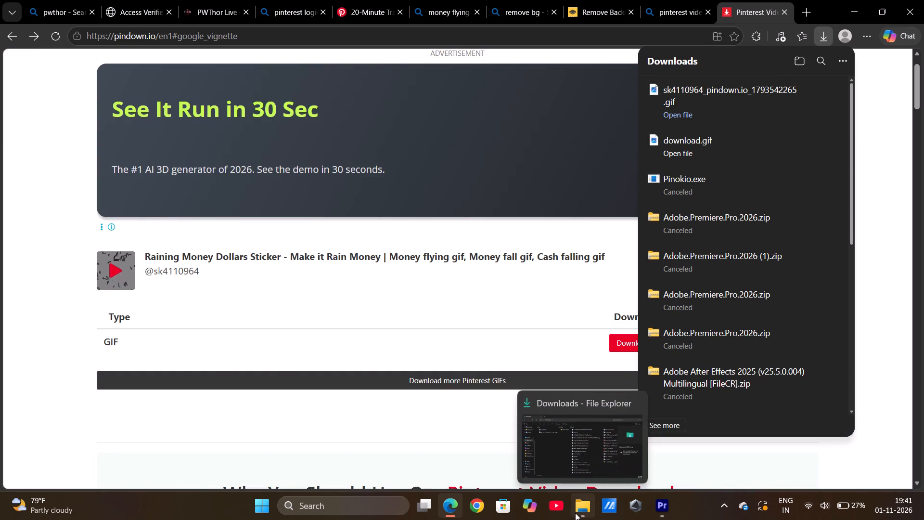
Switch to File Explorer, preview download.gif from the Downloads folder in Photos, and close the preview.
click(569, 459)
scroll(359, 239, up, 1)
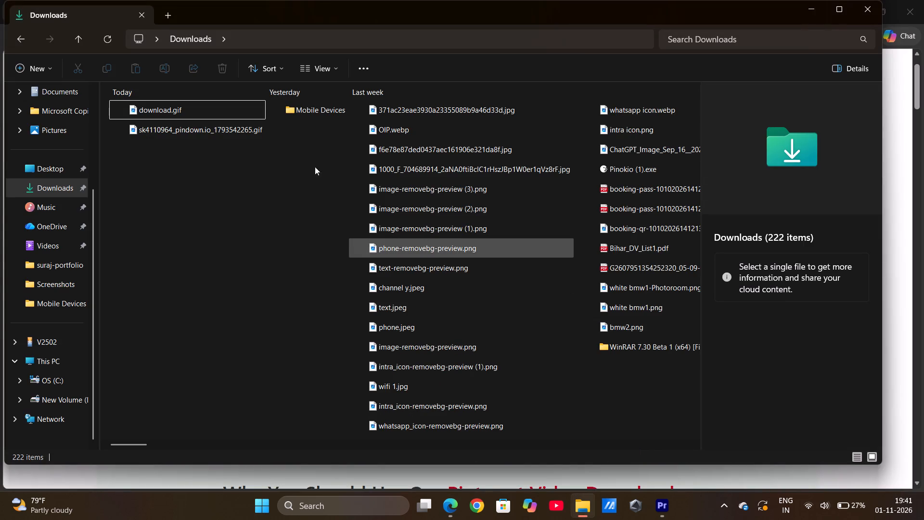
click(162, 107)
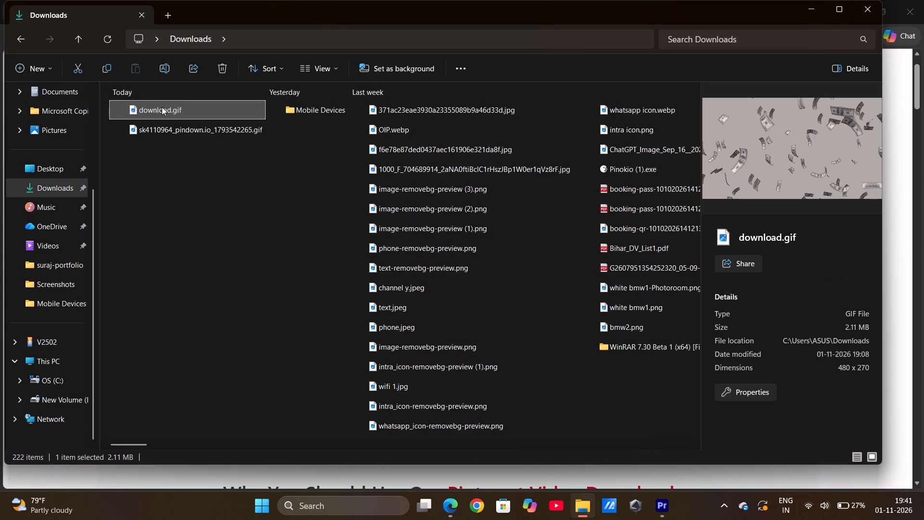
click(162, 107)
double_click(162, 107)
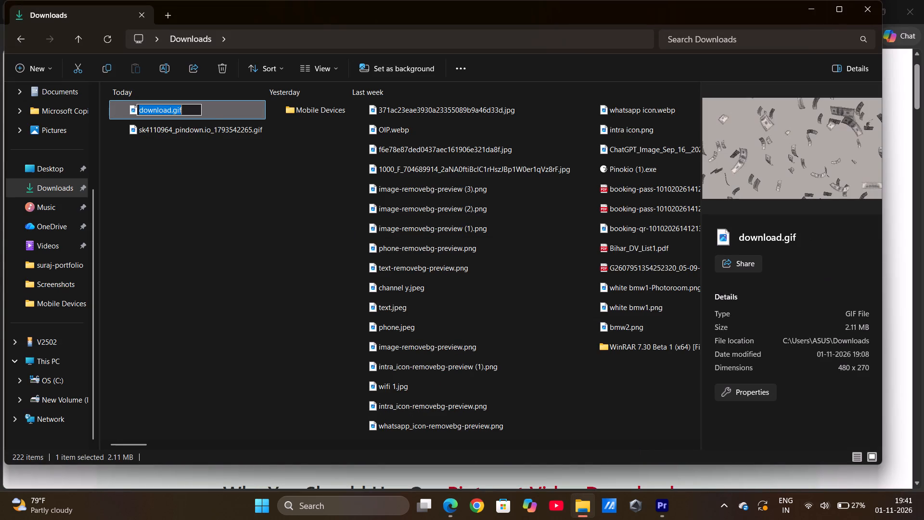
double_click(212, 110)
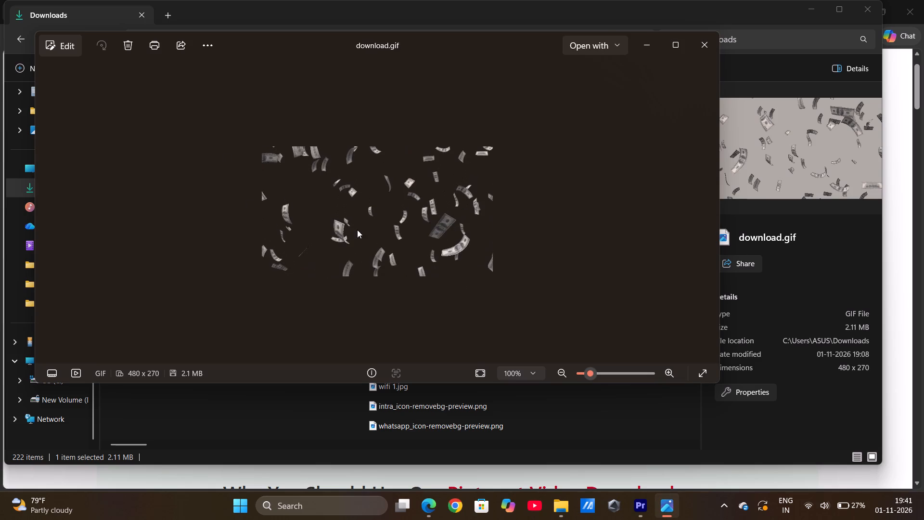
click(706, 53)
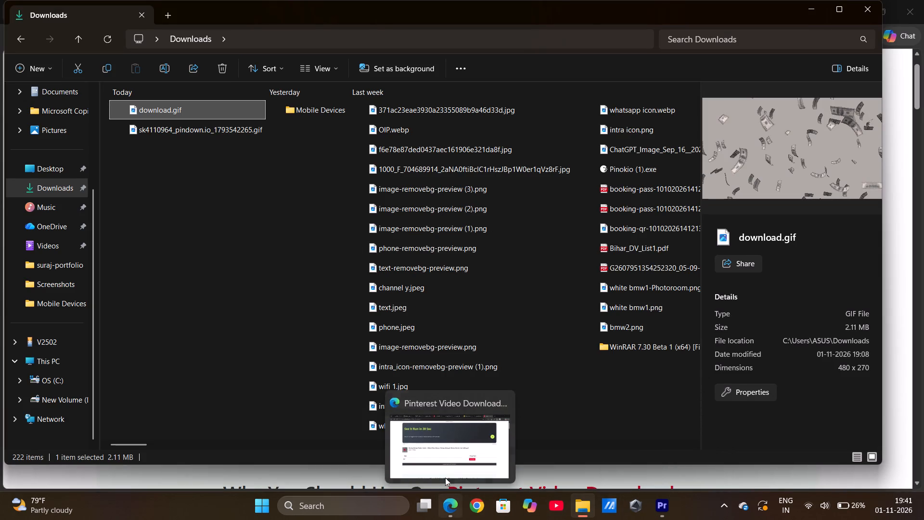
Switch back to Edge, return to the flying-money pin on Pinterest, close its share and profile-picture pop-ups, and look through the related pins.
click(445, 465)
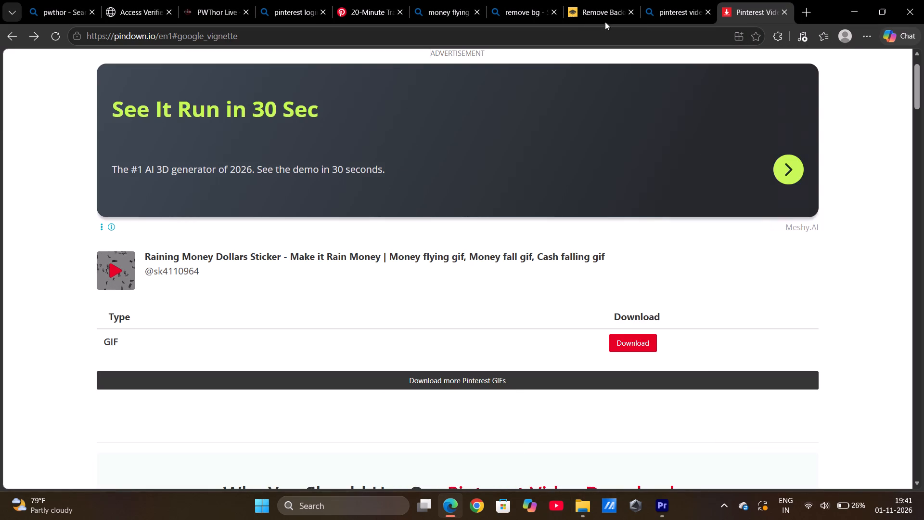
click(672, 5)
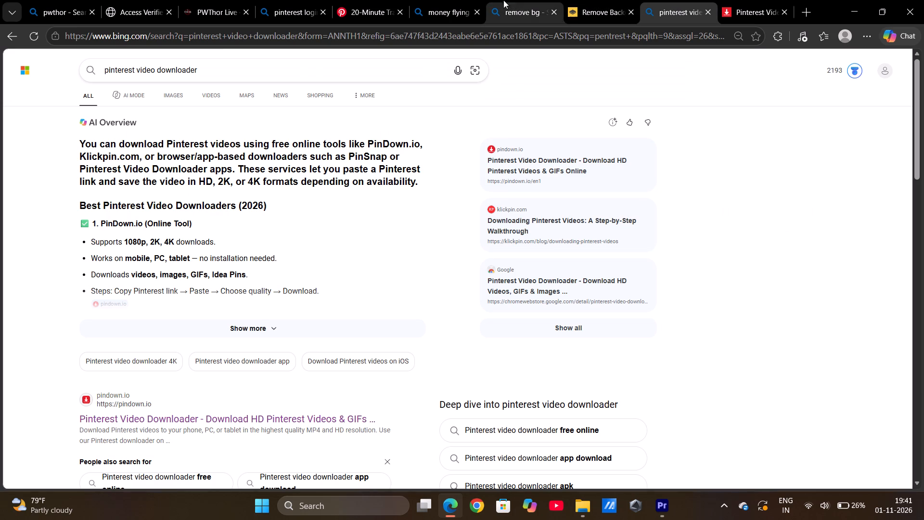
click(384, 3)
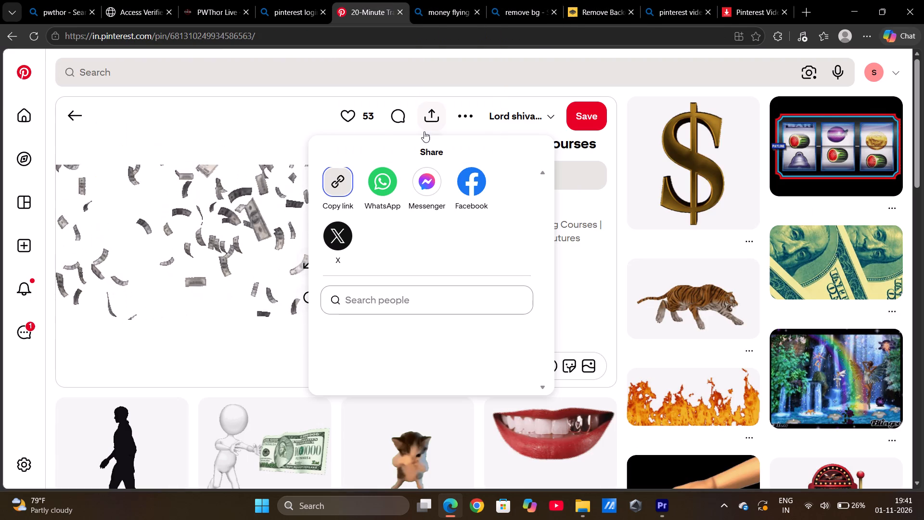
click(631, 258)
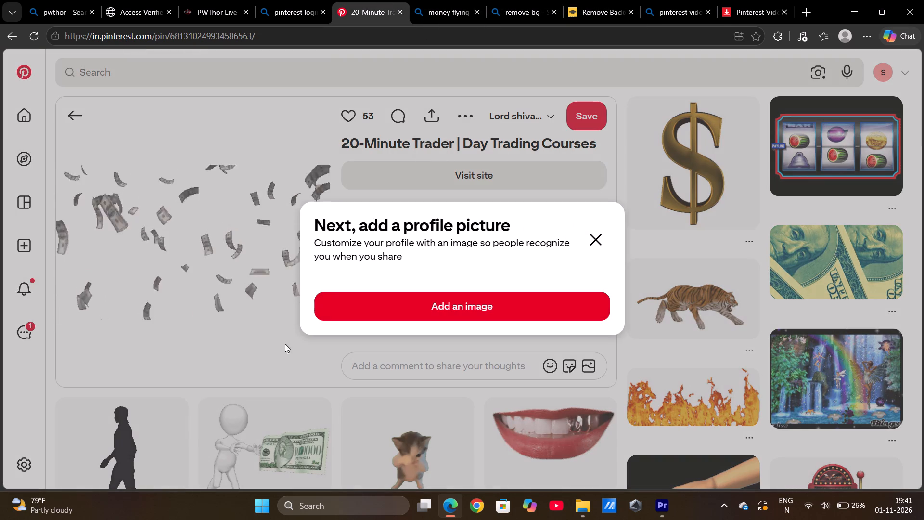
click(599, 234)
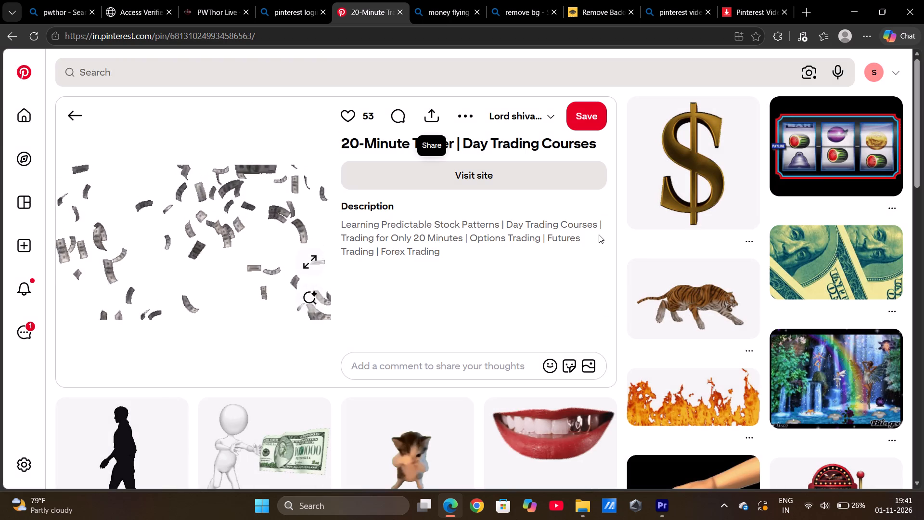
scroll(532, 286, down, 9)
scroll(532, 286, up, 1)
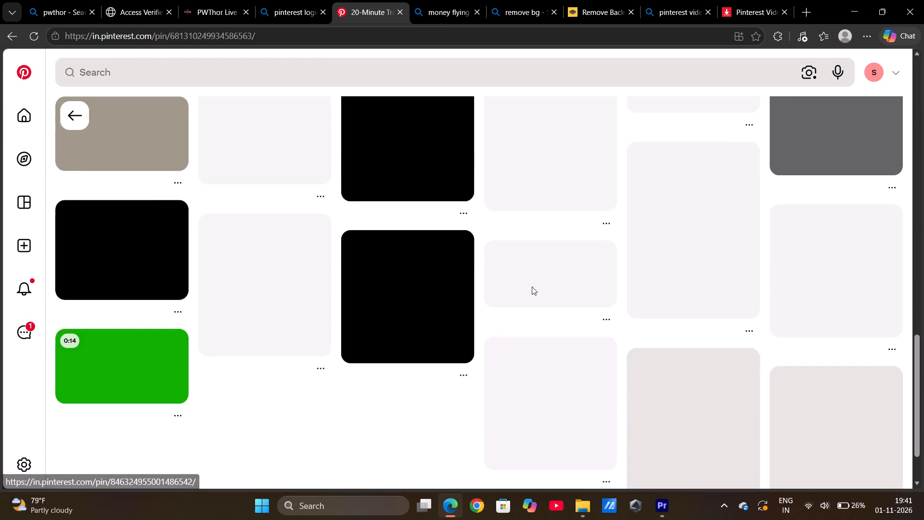
scroll(532, 286, up, 2)
scroll(532, 286, down, 4)
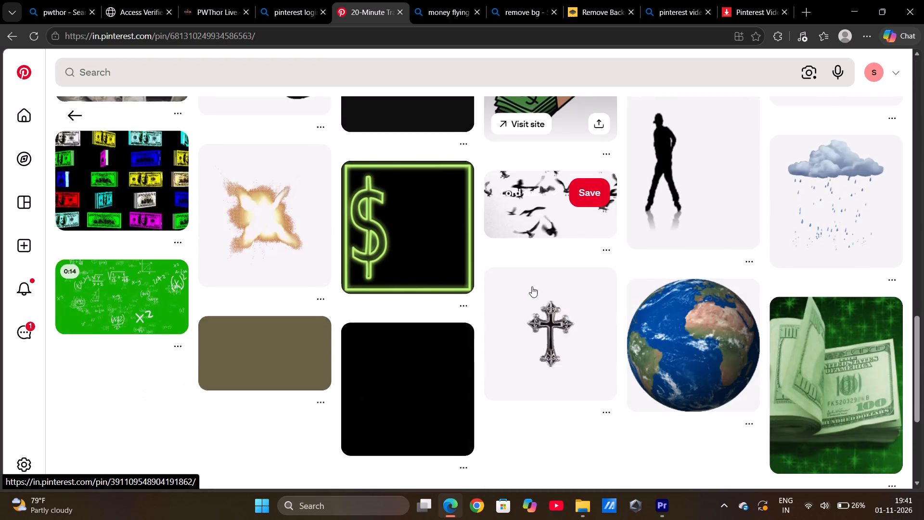
scroll(532, 286, down, 2)
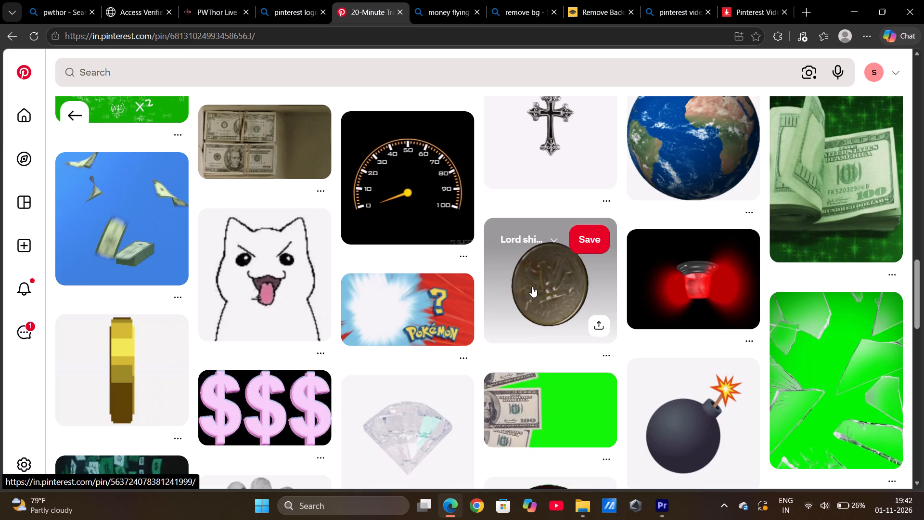
Minimize the browser and close the File Explorer Downloads window to reach the desktop.
click(853, 11)
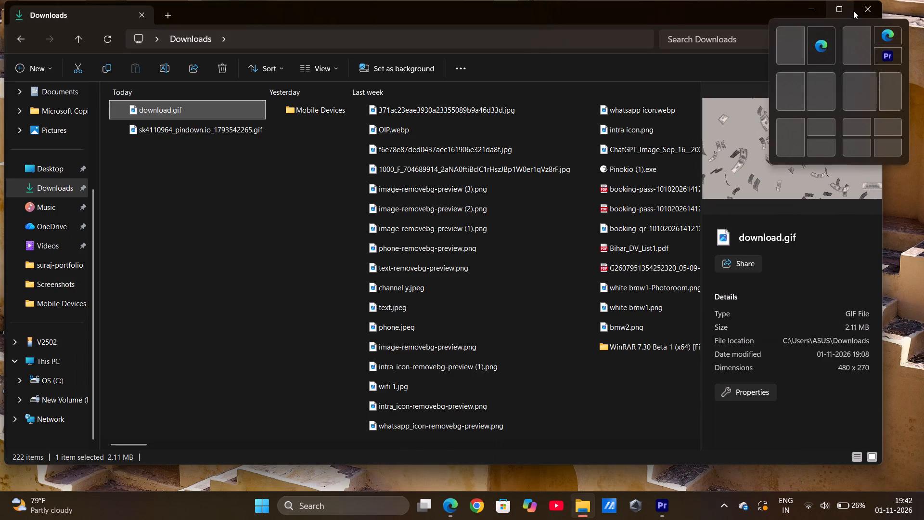
key(alt+F4)
Open the Shut Down Windows dialog from the desktop and choose Sleep as the action.
key(alt+F4)
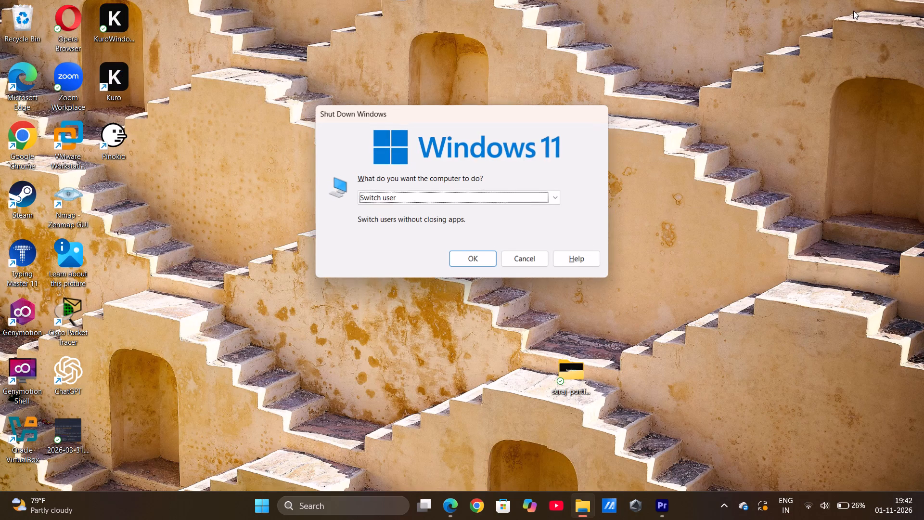
key(Up)
key(Up)
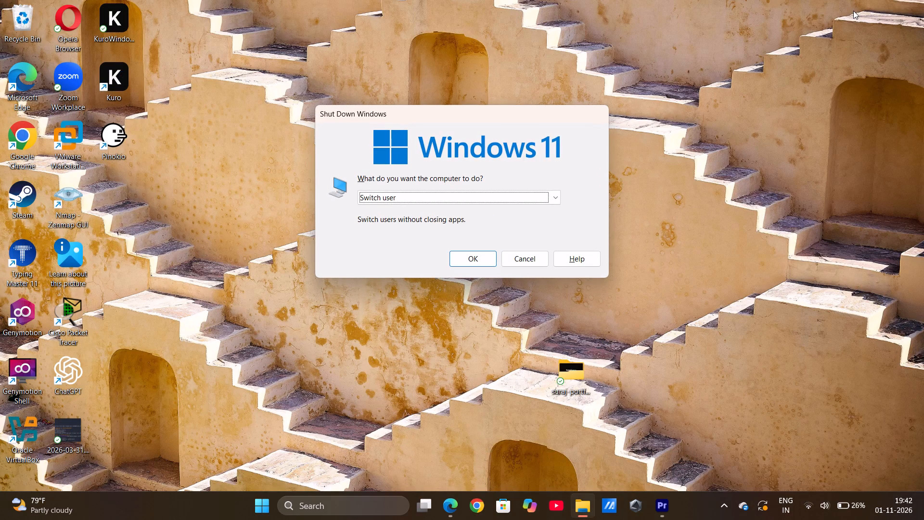
key(Down)
key(Down)
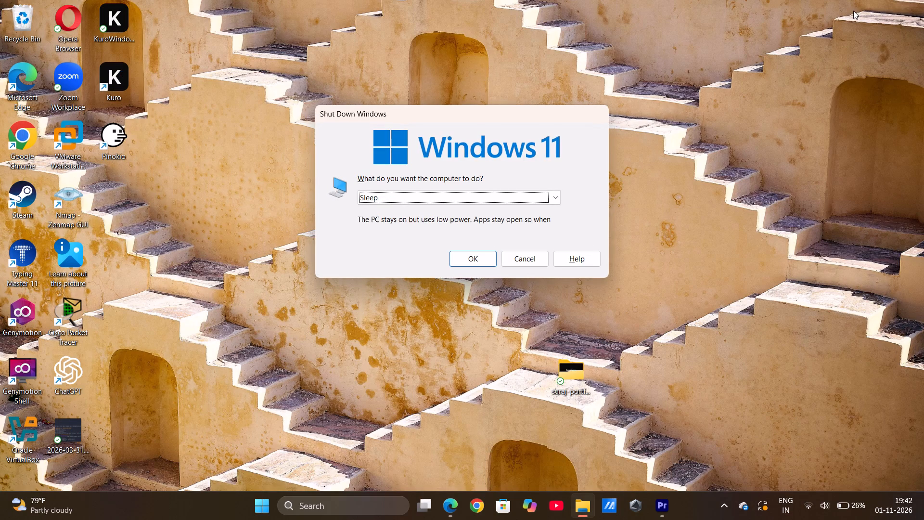